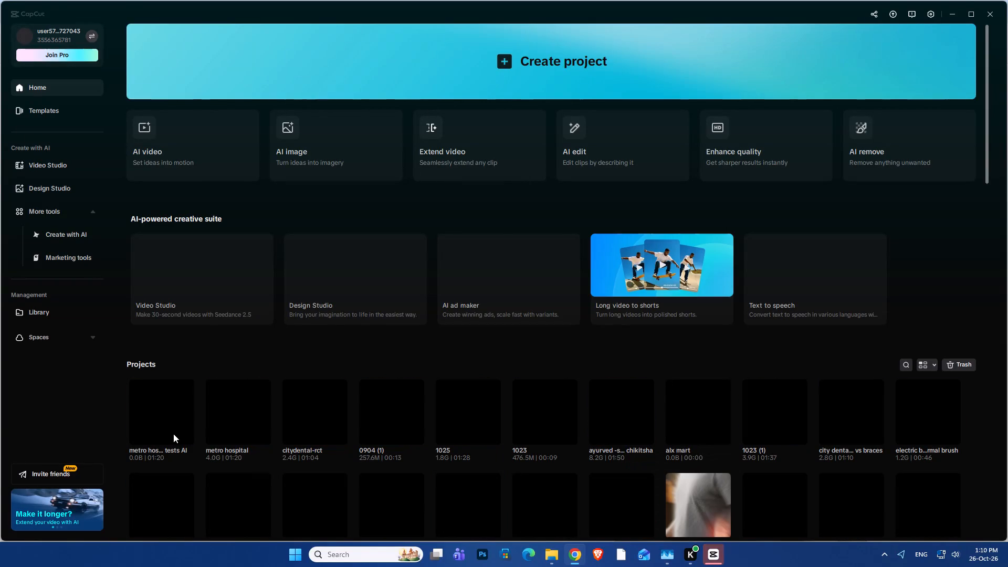
Open the "metro hospital - fertility tests AI" project.
click(166, 417)
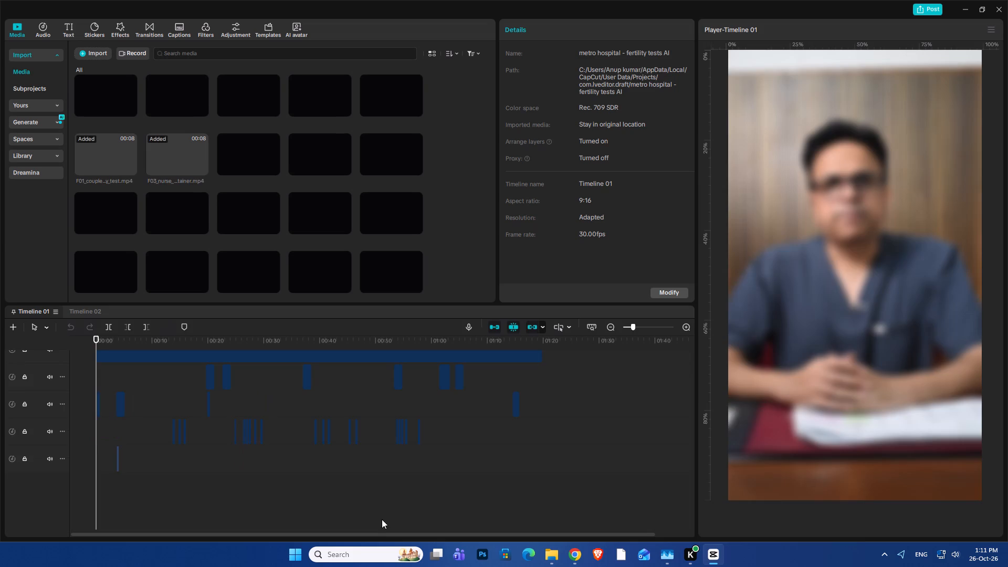
Play back the timeline from about 16 seconds through the "BASIC TEST FOR WOMEN" caption to review the captions and clips.
ctrl+scroll(264, 430, up, 15)
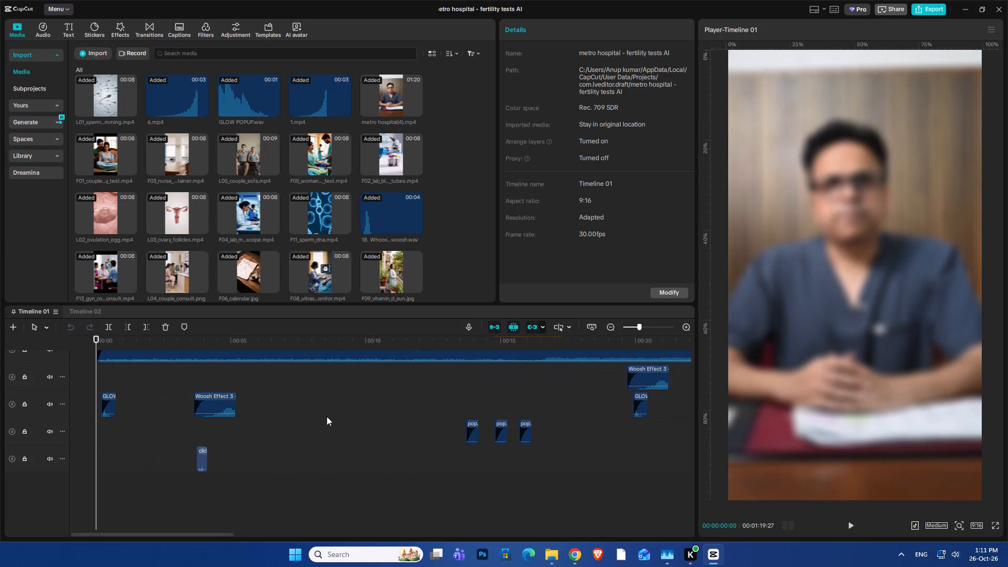
drag(282, 338, 421, 400)
scroll(494, 434, up, 17)
click(523, 387)
key(space)
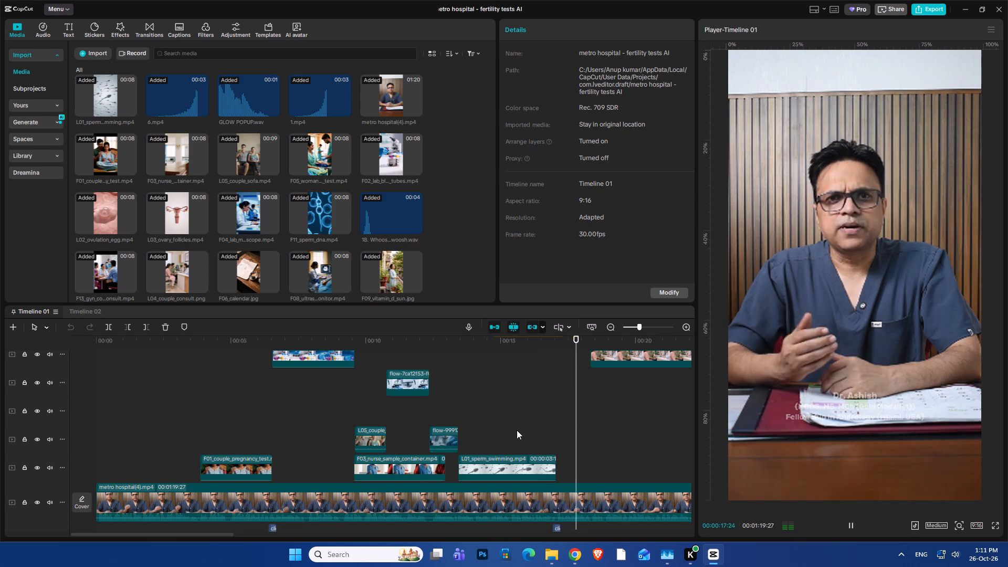
click(518, 385)
key(space)
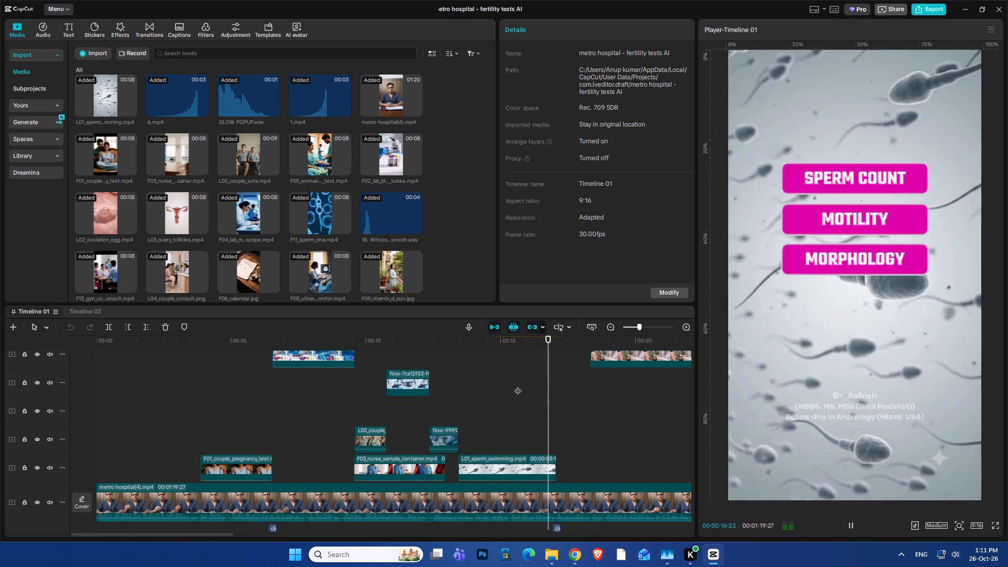
key(space)
key(space)
scroll(568, 409, up, 6)
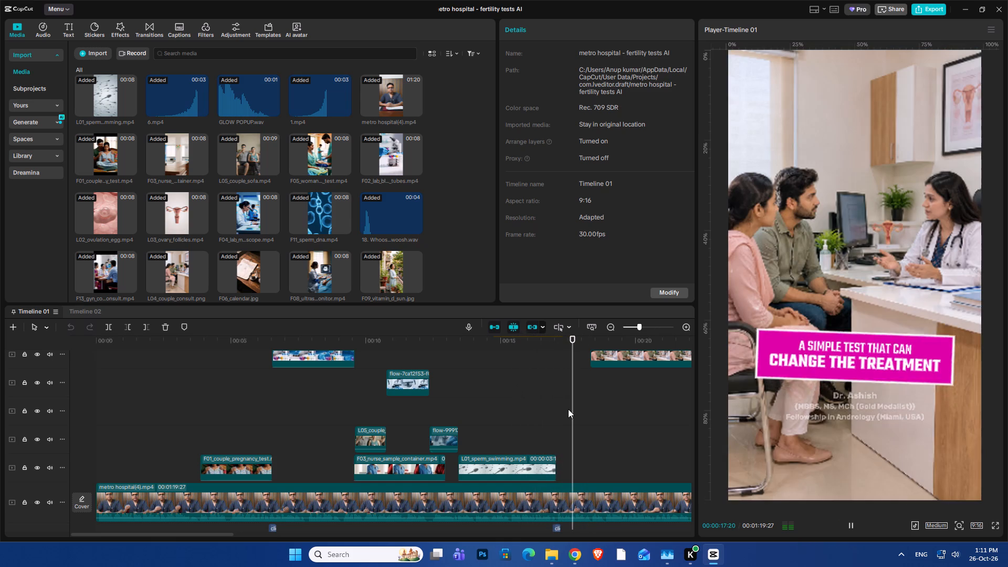
key(space)
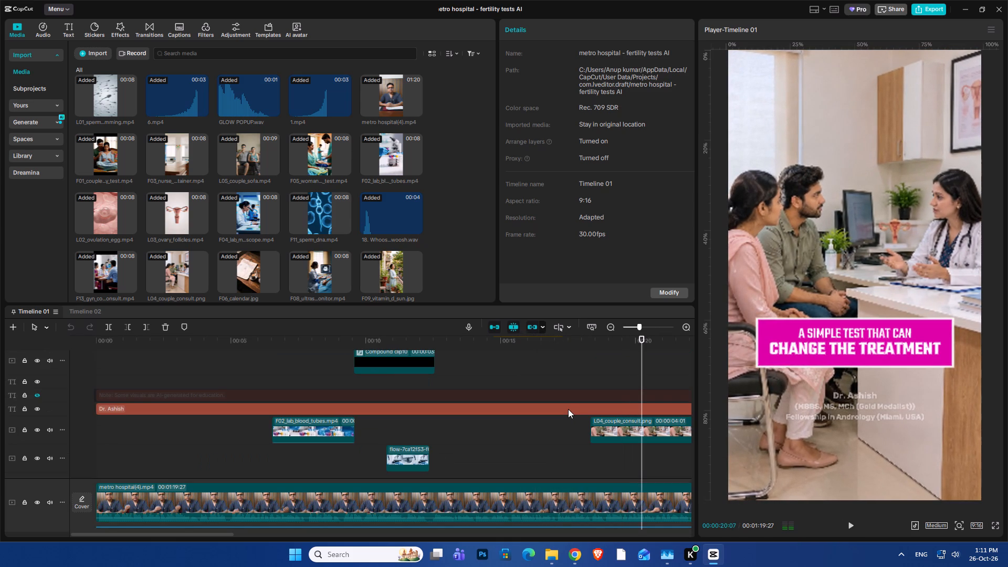
key(space)
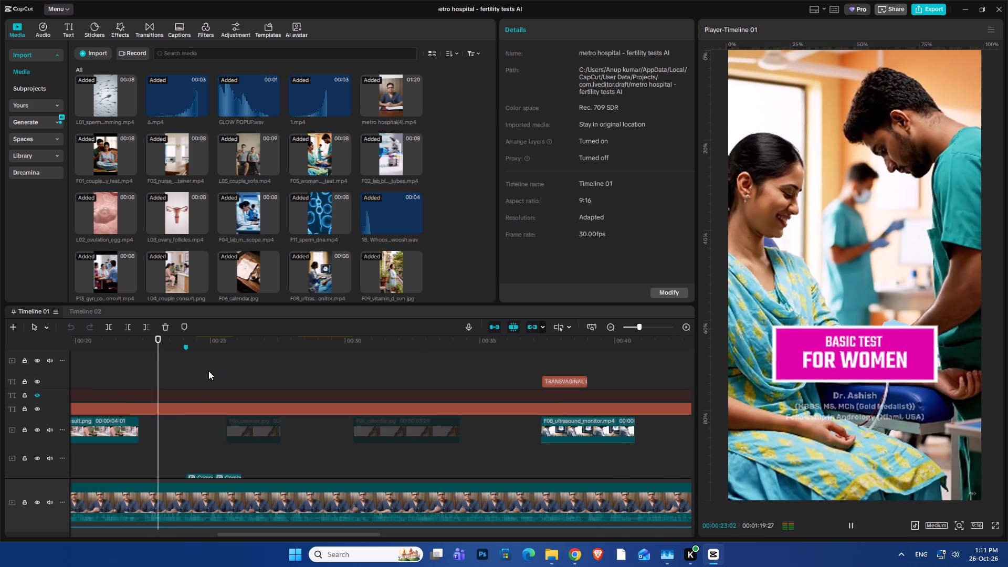
key(space)
Open the compound clip containing the "BASIC TEST FOR WOMEN" caption near 00:23 for editing.
scroll(203, 388, down, 10)
scroll(193, 404, up, 8)
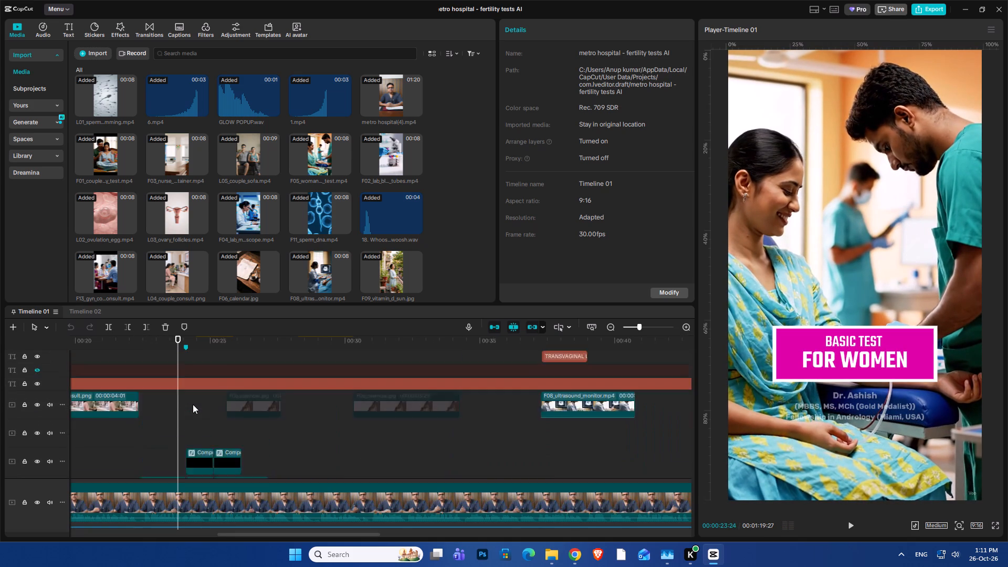
scroll(193, 404, up, 20)
scroll(193, 404, up, 20)
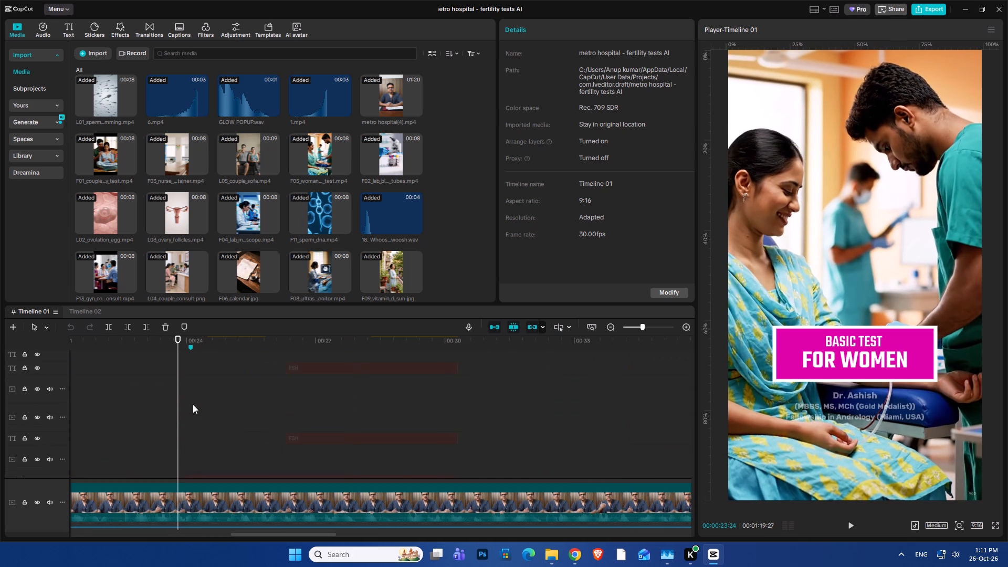
scroll(193, 404, up, 20)
scroll(193, 404, up, 10)
ctrl+scroll(193, 404, up, 8)
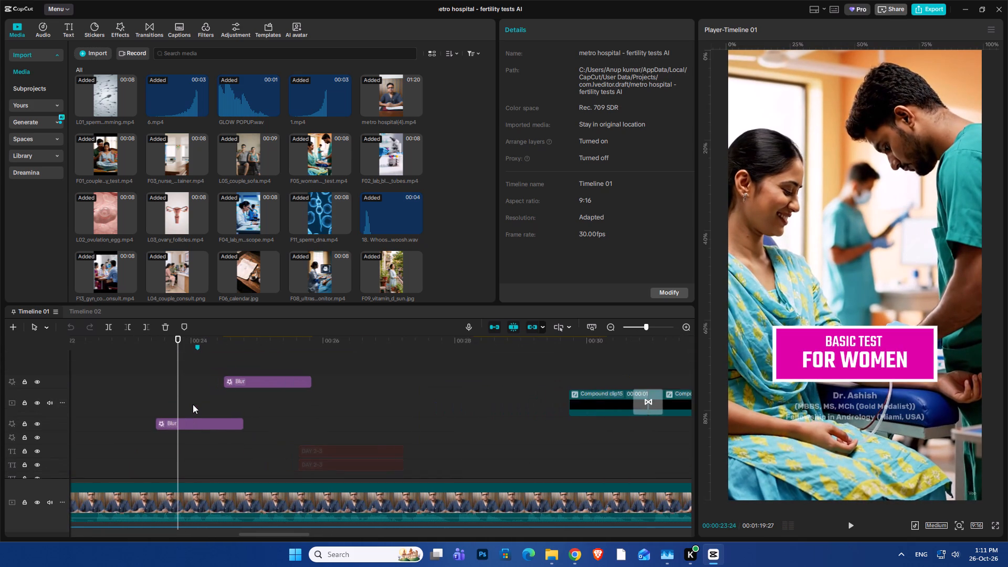
ctrl+scroll(193, 404, up, 7)
scroll(193, 404, down, 20)
scroll(193, 404, down, 20)
scroll(193, 404, down, 10)
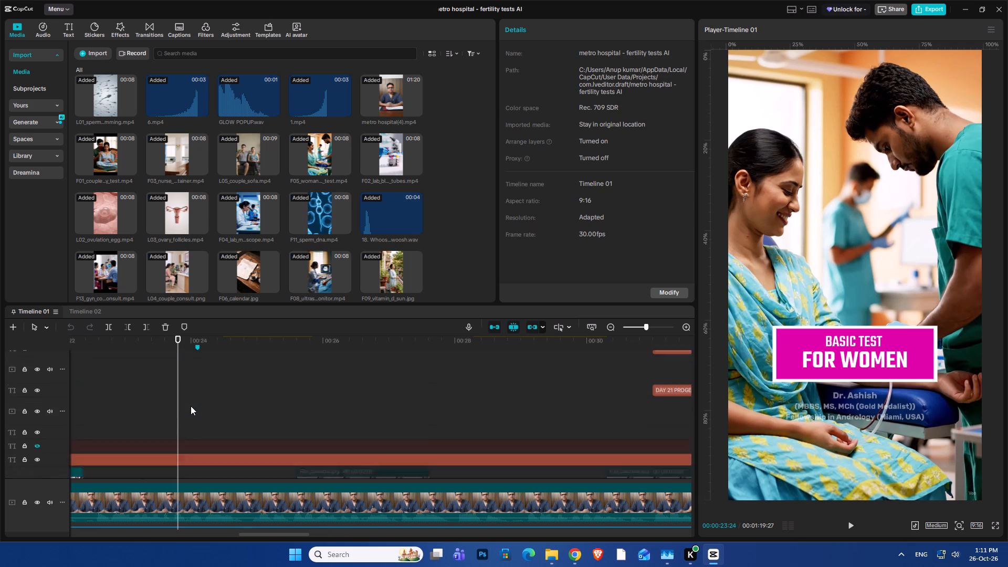
scroll(191, 406, up, 12)
double_click(186, 391)
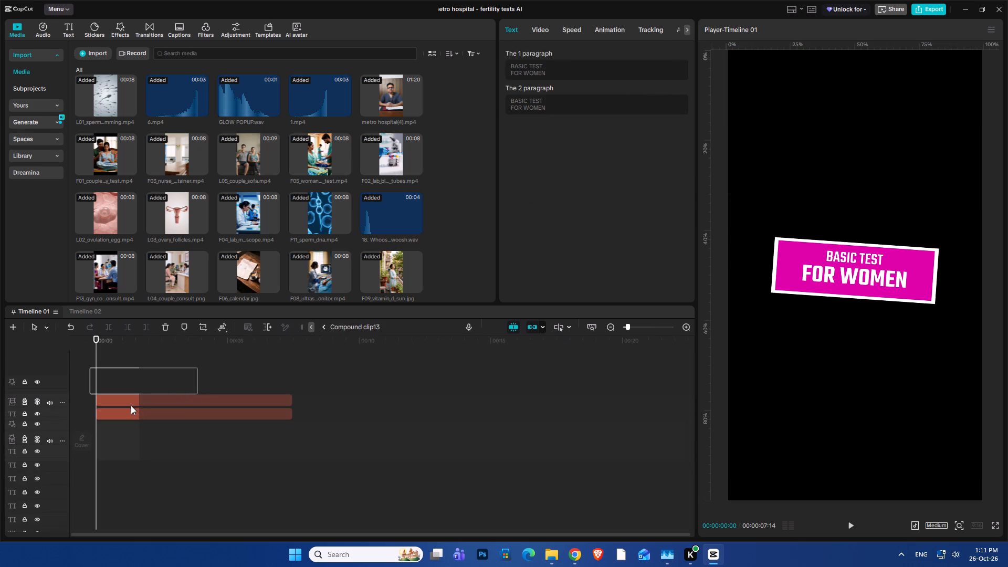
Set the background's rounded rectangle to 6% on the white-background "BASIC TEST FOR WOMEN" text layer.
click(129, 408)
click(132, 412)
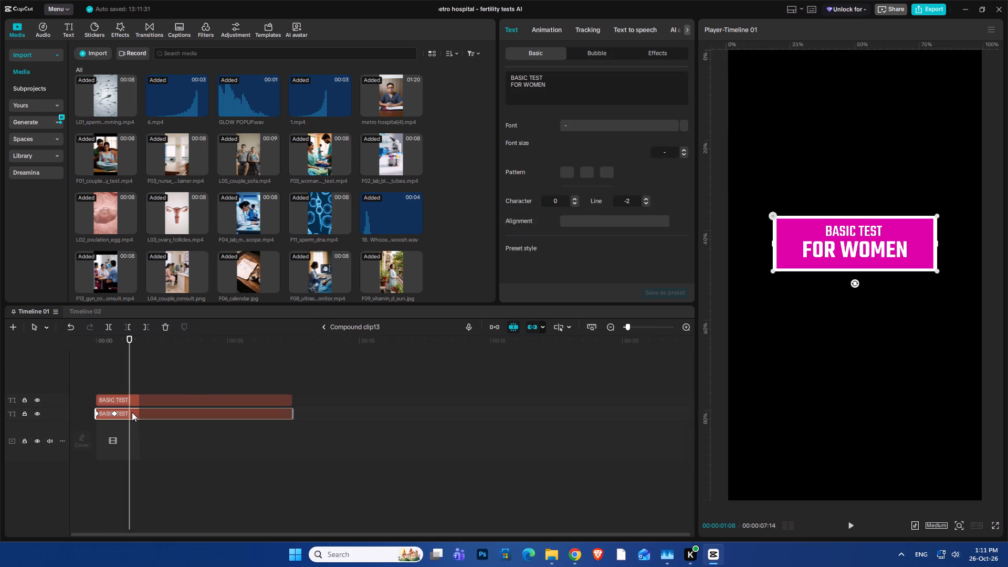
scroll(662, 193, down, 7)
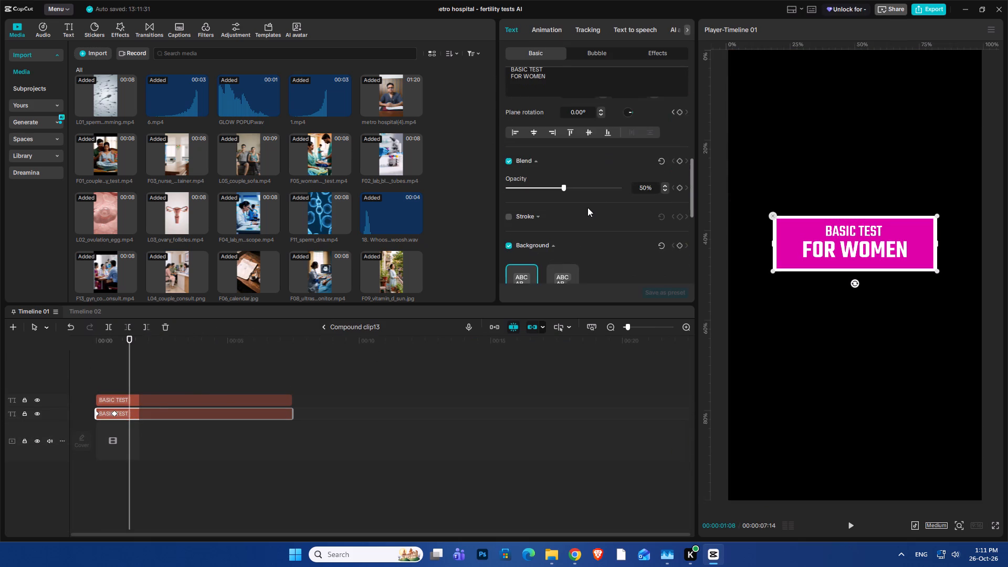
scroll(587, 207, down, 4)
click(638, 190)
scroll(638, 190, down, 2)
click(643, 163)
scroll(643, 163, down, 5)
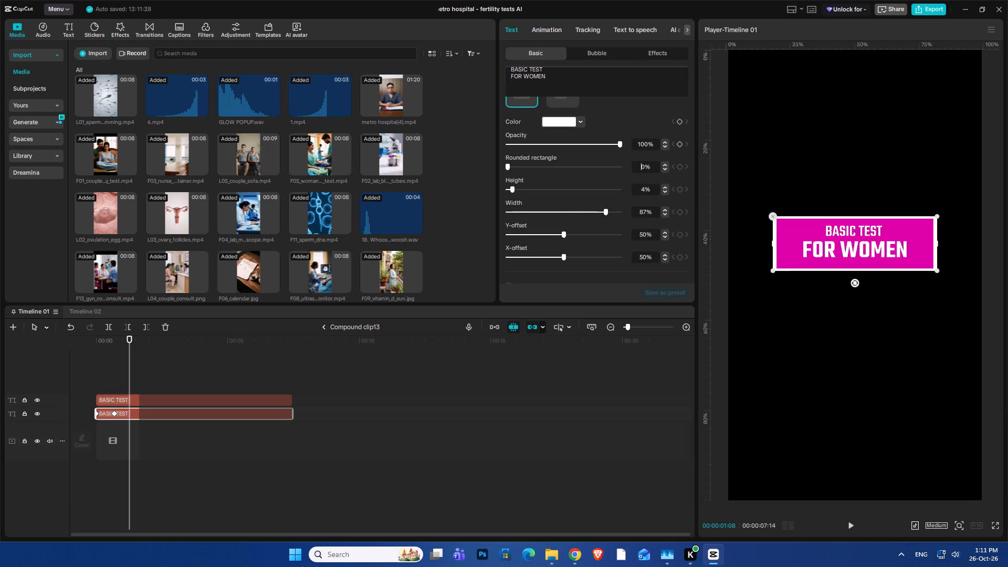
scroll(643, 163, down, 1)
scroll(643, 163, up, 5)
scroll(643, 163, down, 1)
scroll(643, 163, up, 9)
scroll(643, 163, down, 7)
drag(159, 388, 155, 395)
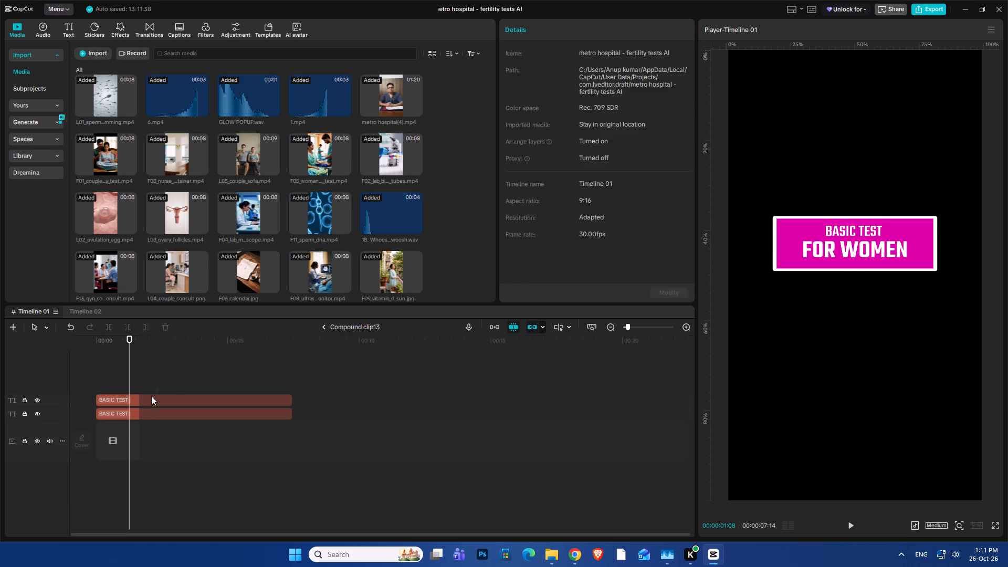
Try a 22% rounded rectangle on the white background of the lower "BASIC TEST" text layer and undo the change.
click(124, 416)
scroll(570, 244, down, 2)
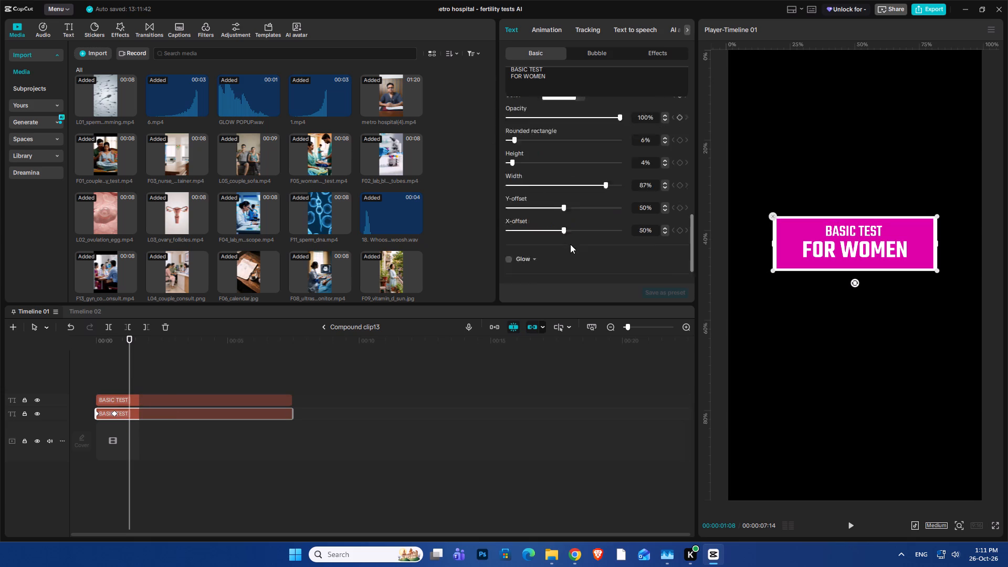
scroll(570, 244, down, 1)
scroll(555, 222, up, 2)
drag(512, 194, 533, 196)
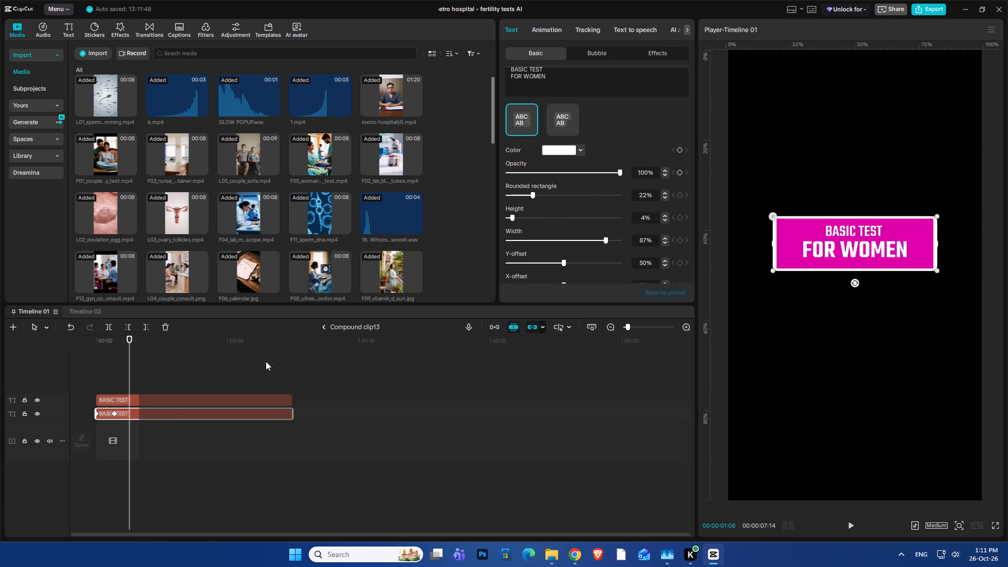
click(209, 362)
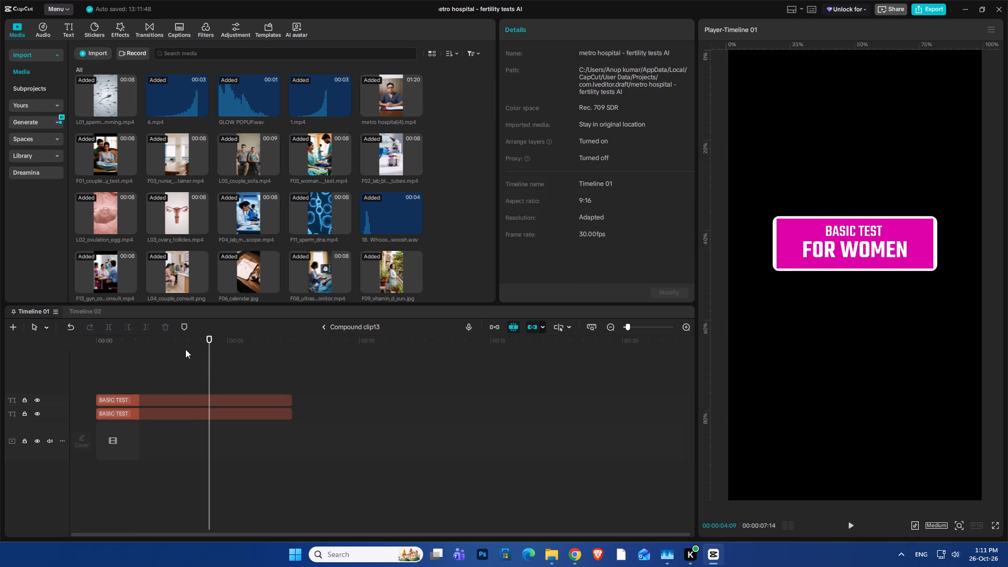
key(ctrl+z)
Set the background width of the lower, white-background "BASIC TEST" text layer to 83%.
click(114, 415)
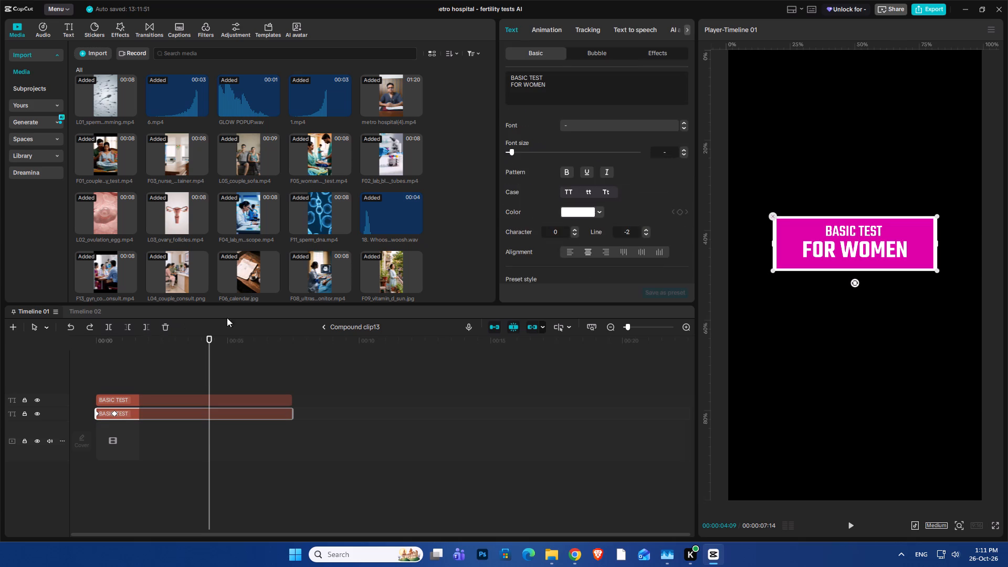
scroll(524, 185, down, 8)
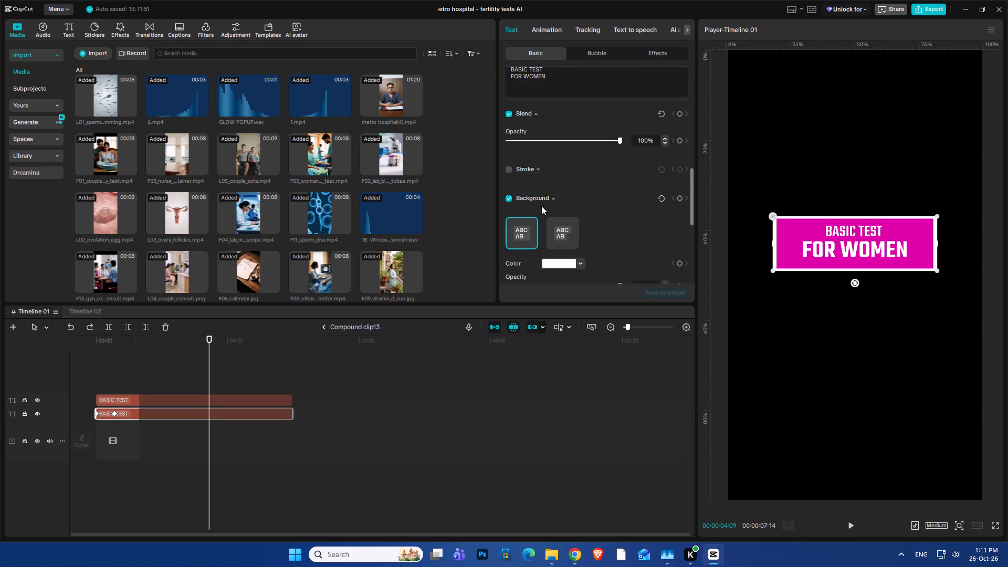
scroll(541, 206, down, 4)
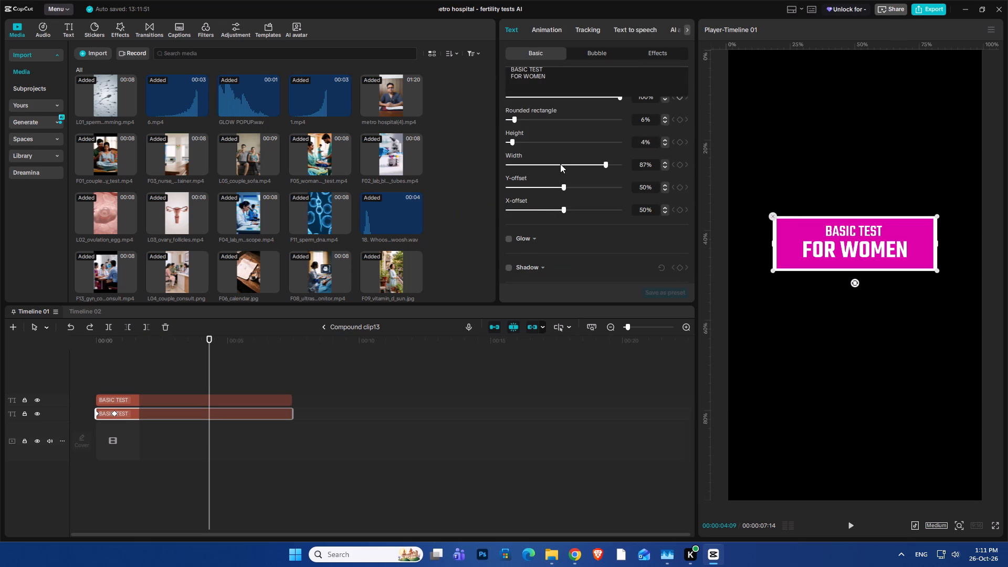
drag(560, 164, 601, 158)
click(172, 357)
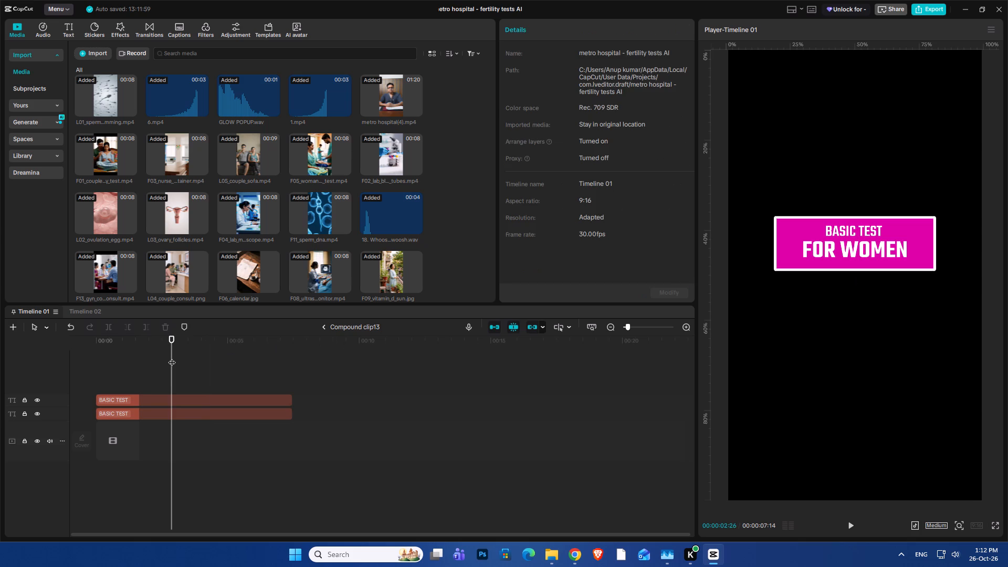
Set the same text layer's background rounded rectangle to 0% and return to the main timeline.
click(151, 413)
scroll(562, 165, up, 5)
scroll(562, 165, down, 5)
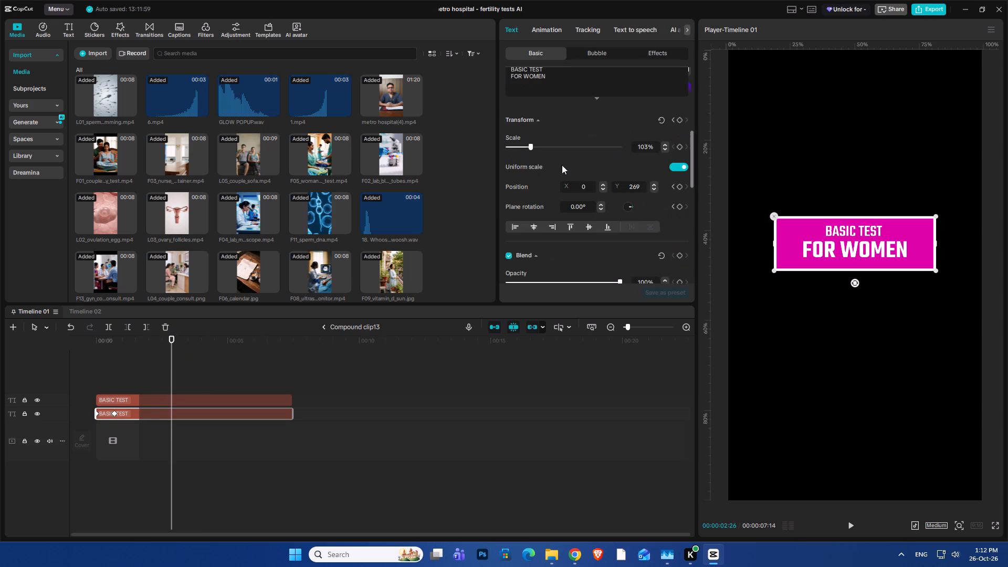
scroll(562, 165, down, 7)
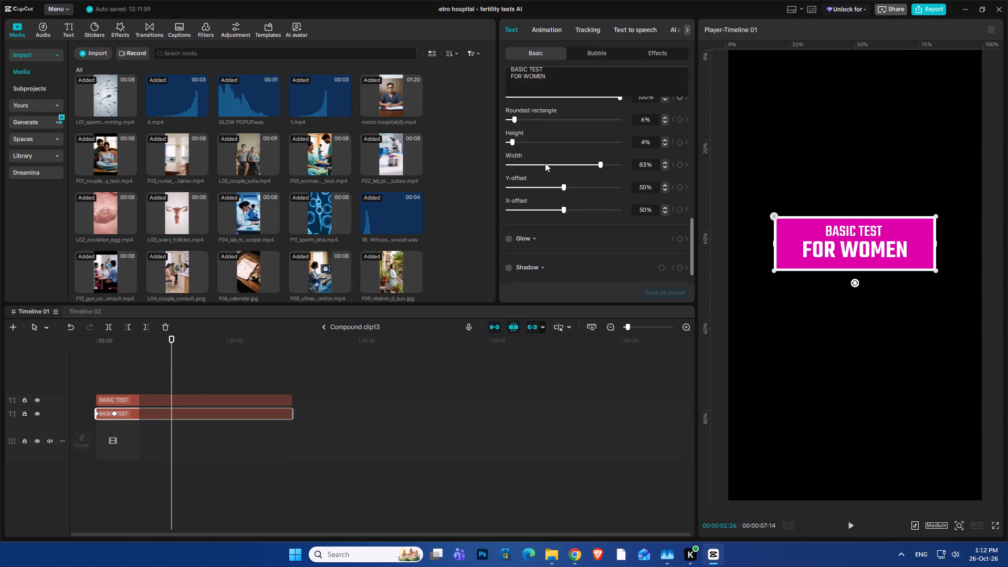
drag(516, 118, 363, 156)
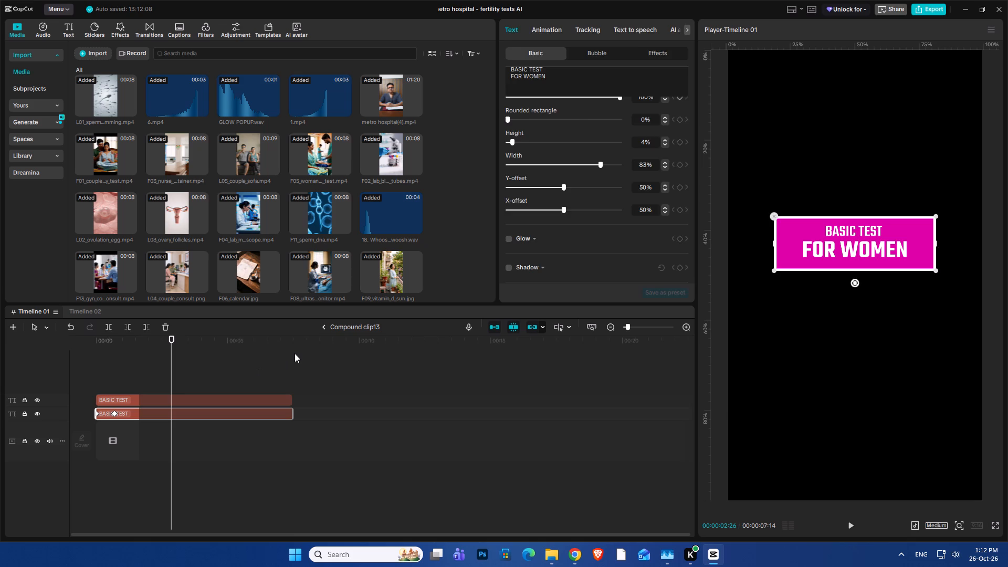
click(295, 353)
click(319, 327)
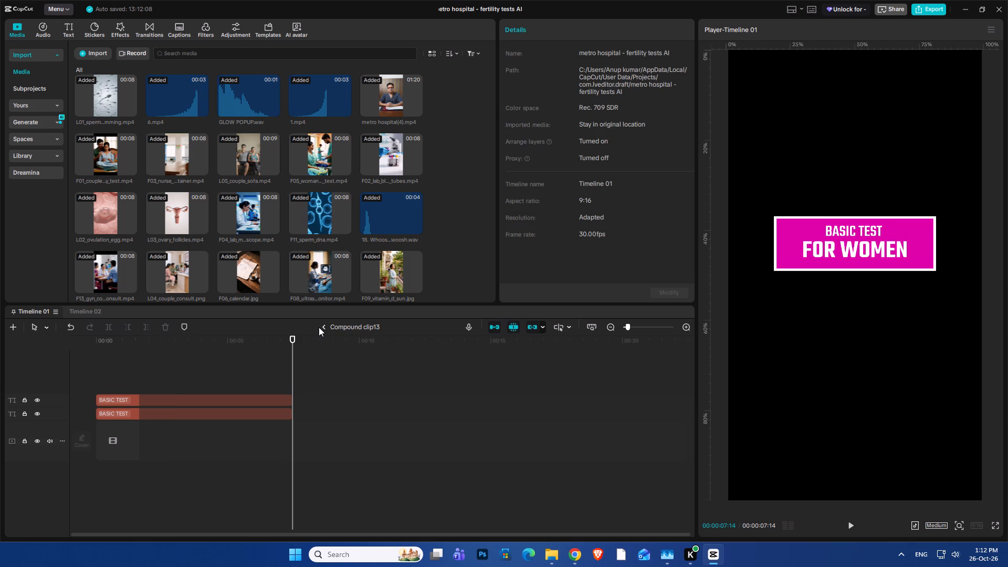
click(326, 326)
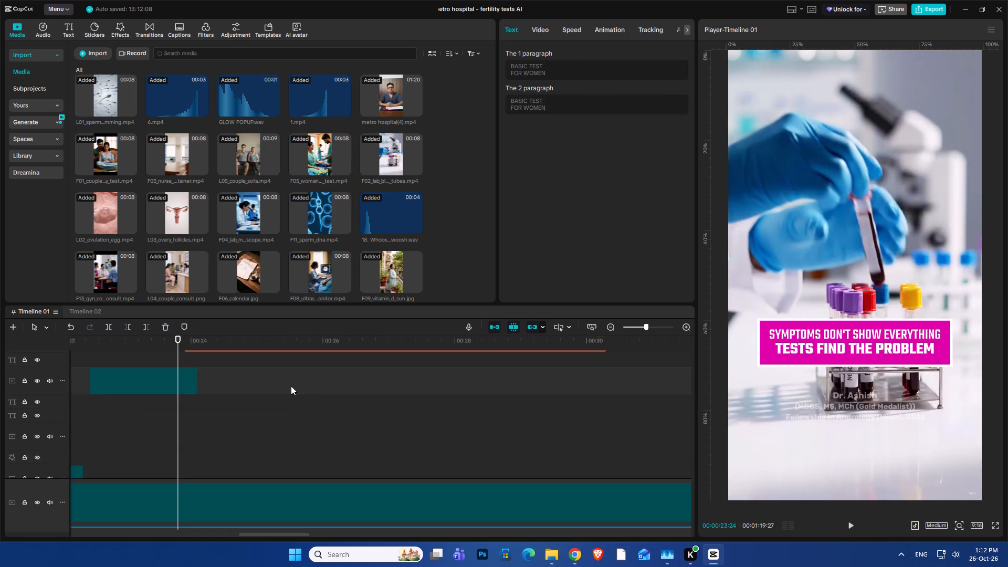
Play back the main timeline from the edited "BASIC TEST FOR WOMEN" caption to the "SPERM COUNT" caption near 00:25.
scroll(165, 375, up, 7)
click(164, 374)
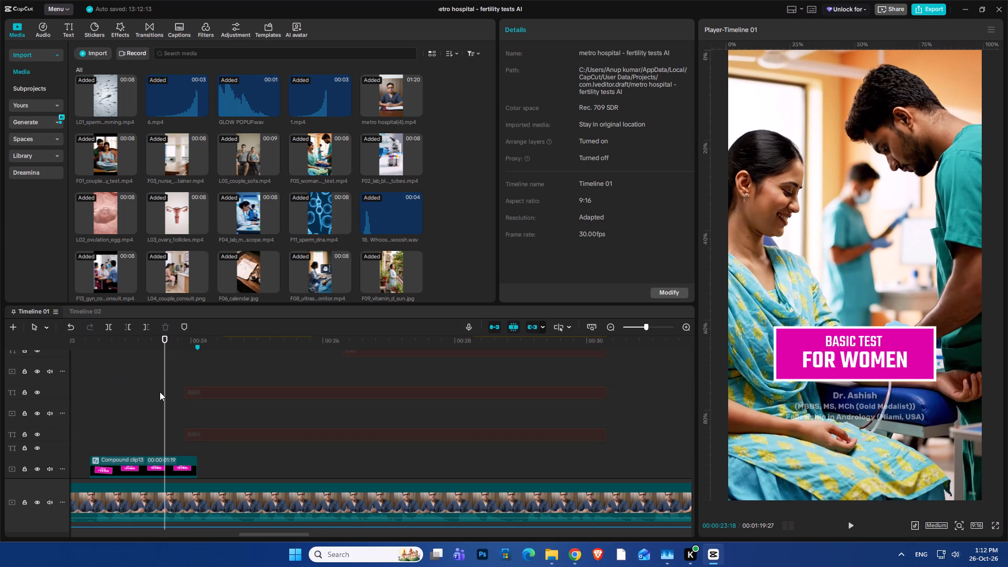
key(space)
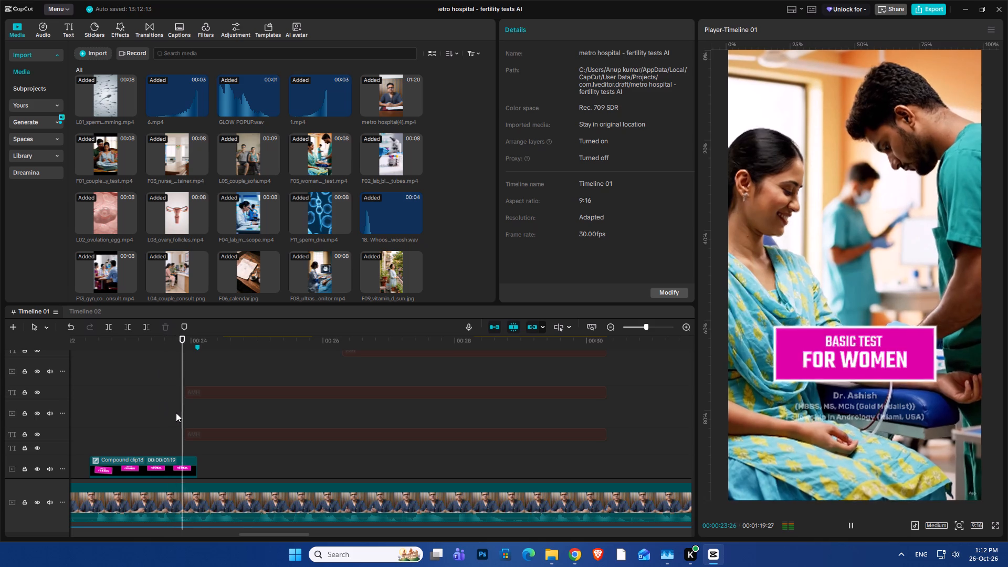
key(space)
key(space)
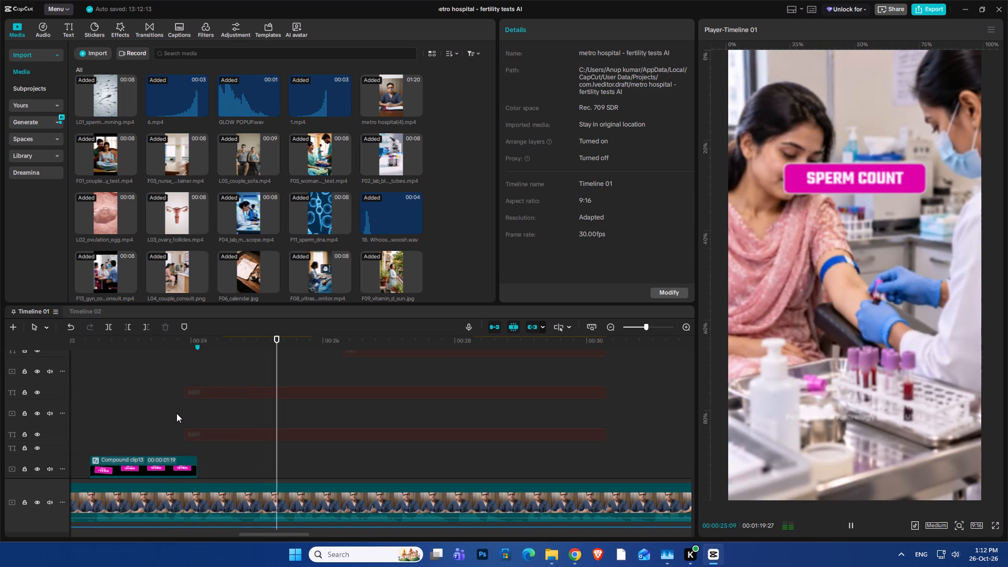
key(space)
key(space)
key(space)
Move the "SPERM COUNT" caption in Compound clip17 down the frame to about 40% of its height.
scroll(253, 409, up, 12)
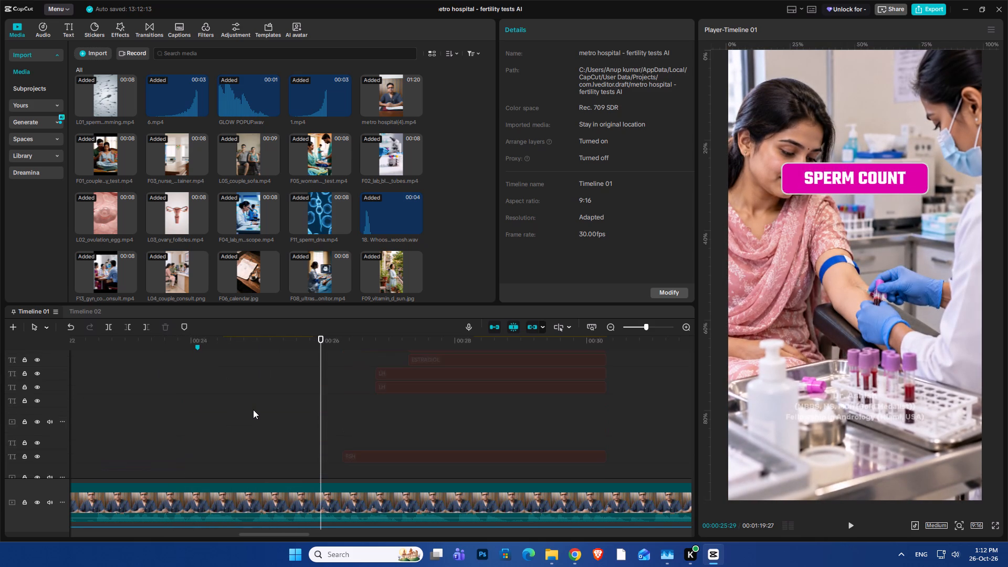
scroll(253, 409, up, 20)
scroll(253, 409, up, 6)
scroll(325, 417, up, 6)
scroll(325, 417, down, 20)
scroll(325, 417, down, 20)
scroll(325, 417, down, 10)
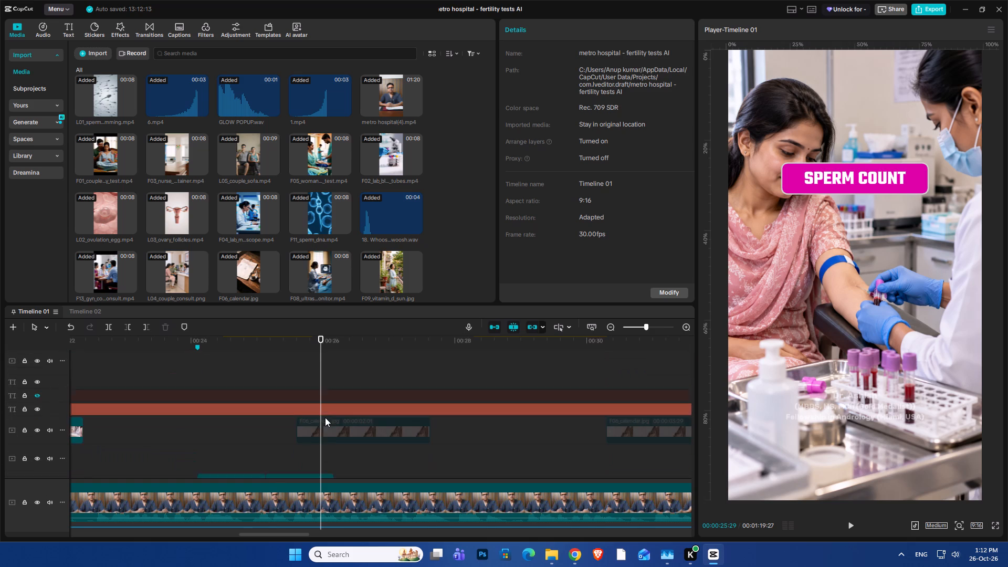
scroll(325, 417, down, 9)
click(323, 426)
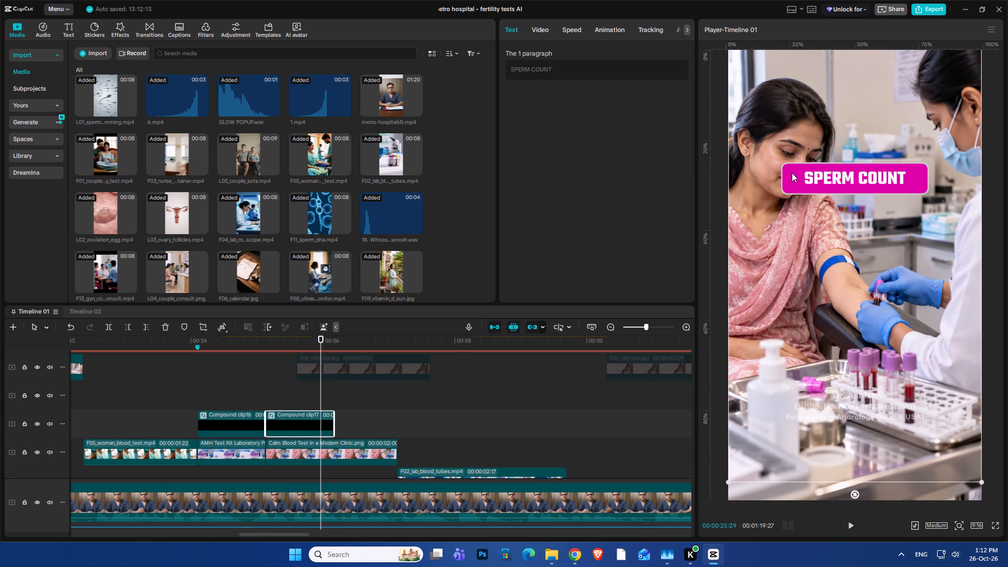
drag(839, 126, 839, 218)
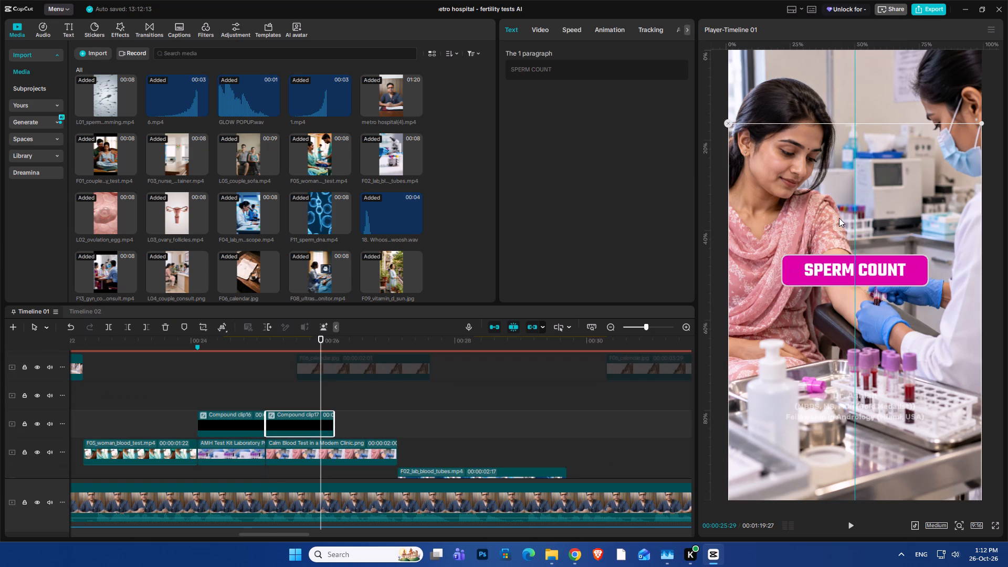
drag(839, 218, 837, 178)
Replace the "SPERM COUNT" text of Compound clip17 with "day".
click(538, 73)
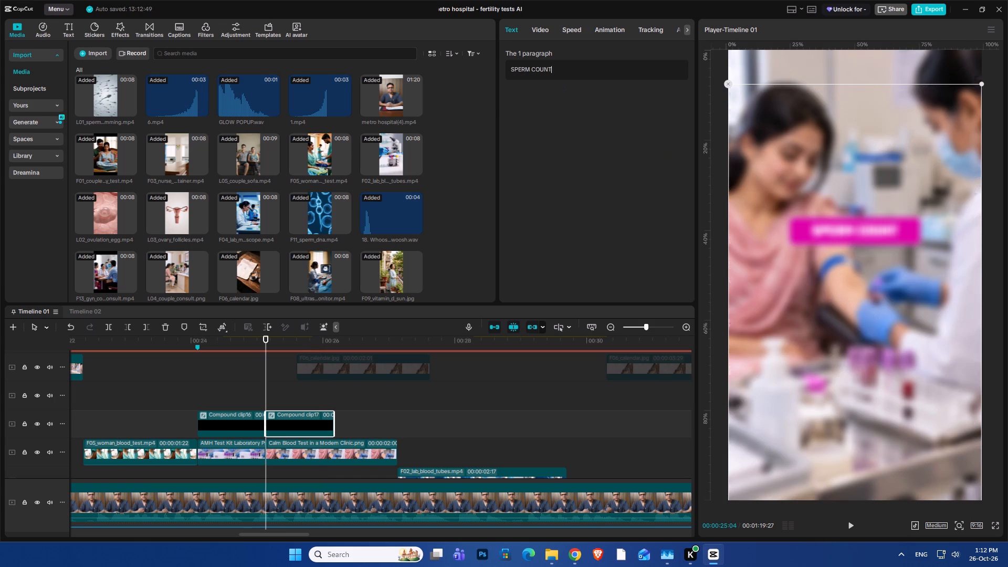
key(ctrl+a)
key(3)
key(BackSpace)
text(day)
Inside Compound clip17, complete the caption text as "DAY 2 OR DAY 3", all in uppercase.
double_click(299, 418)
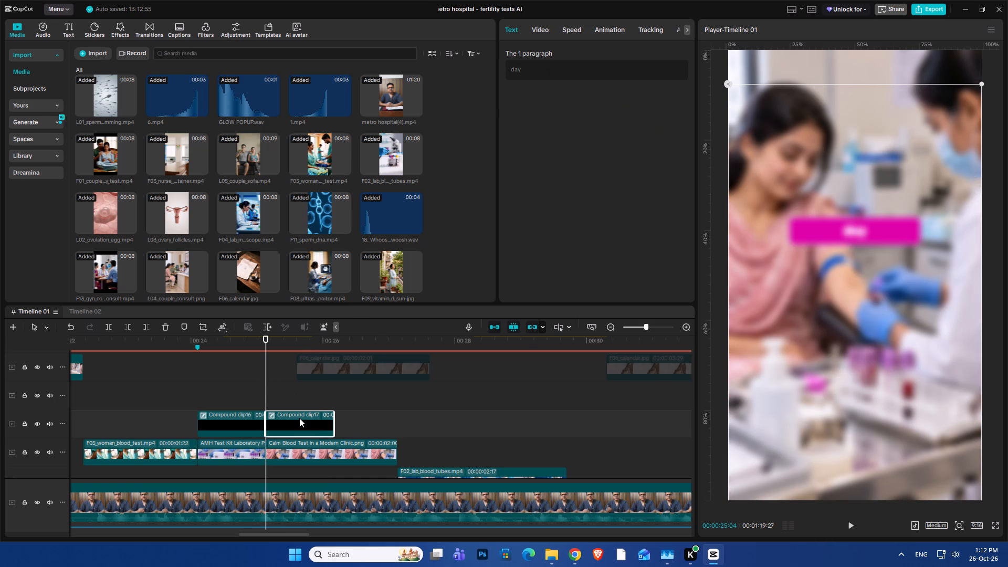
click(123, 386)
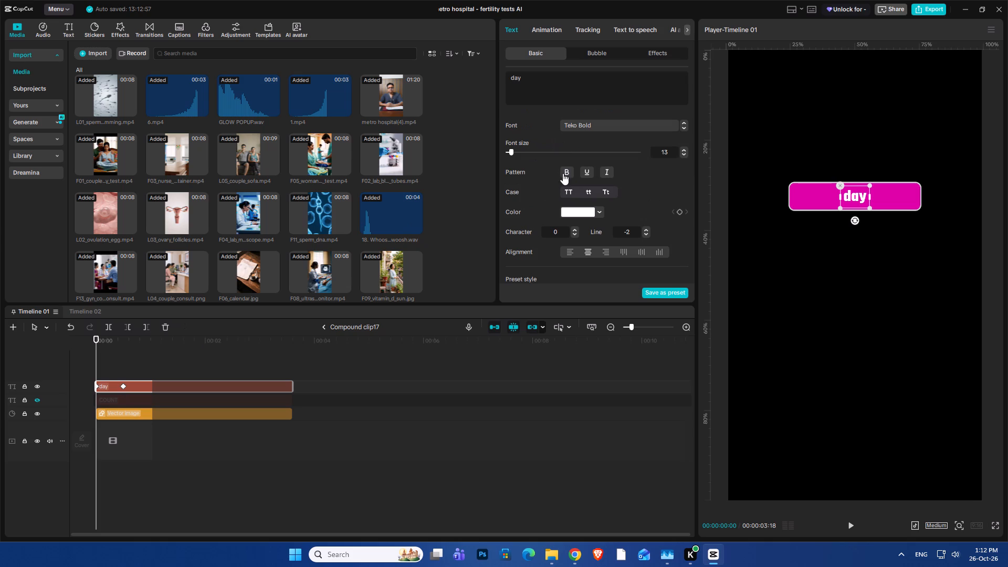
click(566, 192)
click(538, 88)
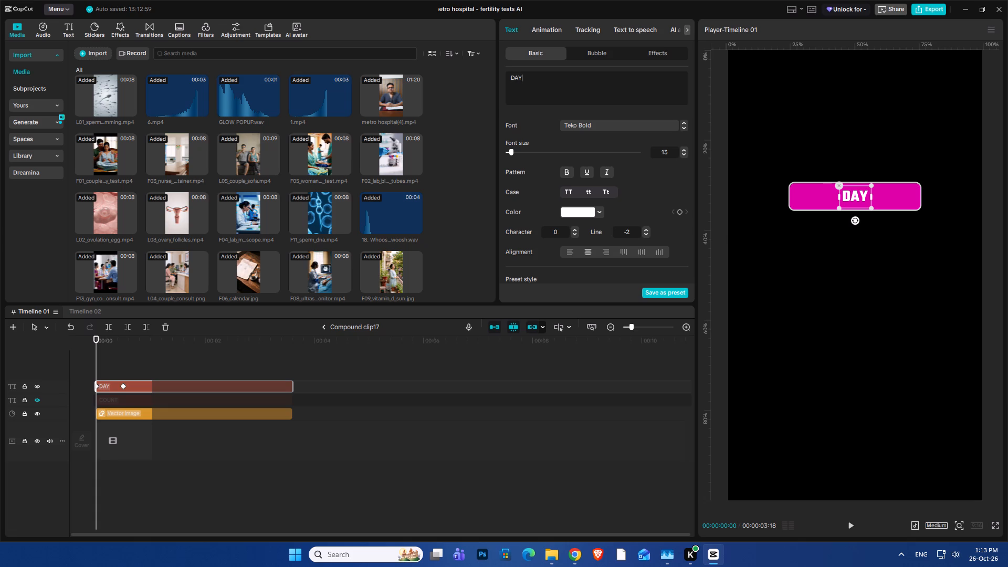
key(2)
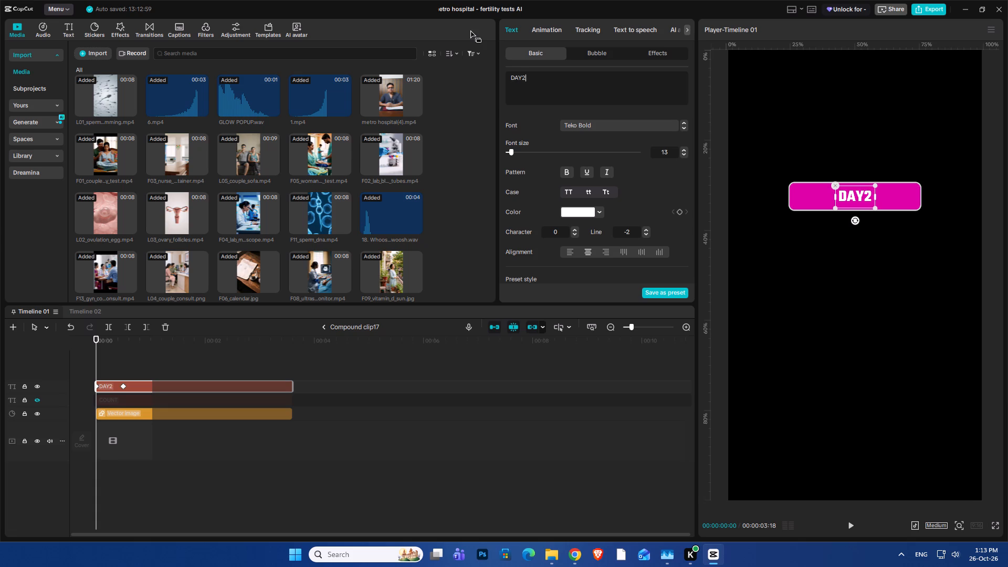
key(BackSpace)
key(space)
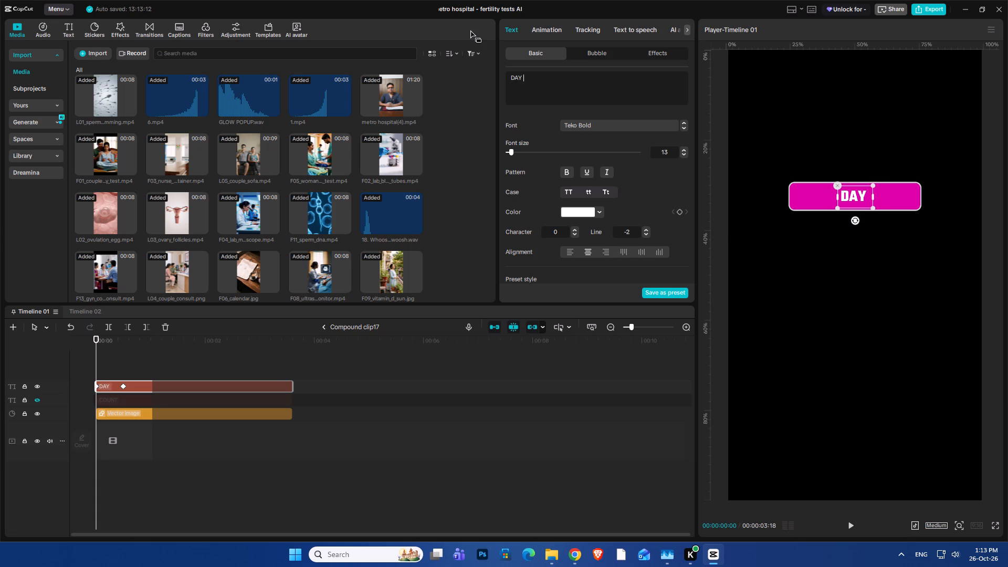
text(2 or)
key(space)
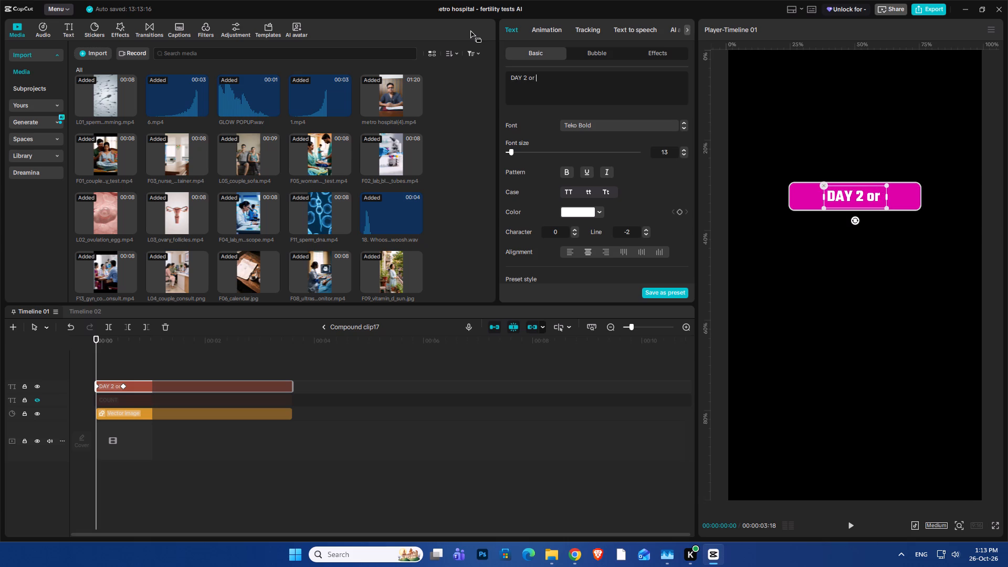
text(day 3)
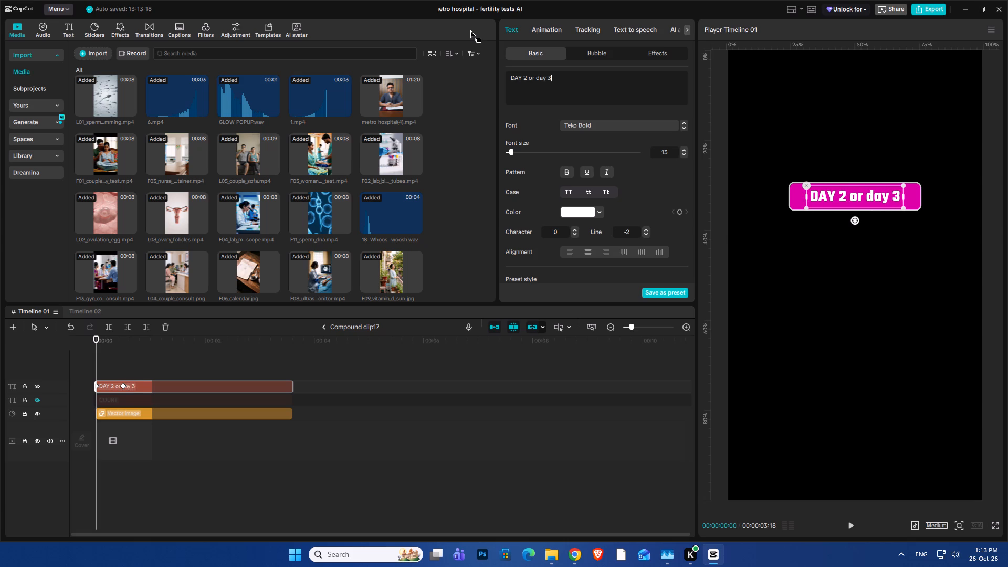
scroll(471, 33, up, 1)
click(566, 192)
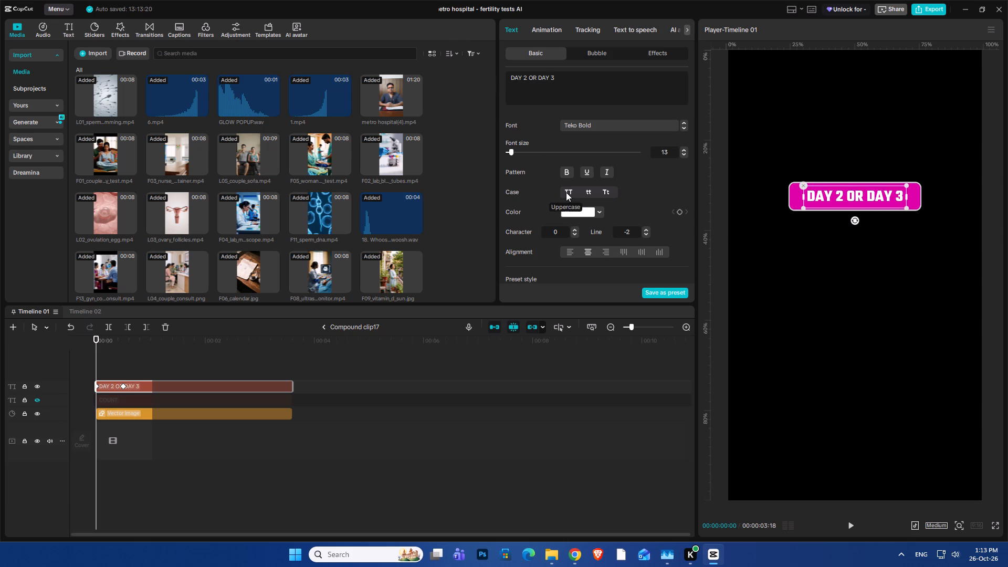
Set the font size of the "DAY 2 OR DAY 3" text to 14.
click(671, 151)
scroll(671, 151, up, 2)
scroll(671, 151, down, 1)
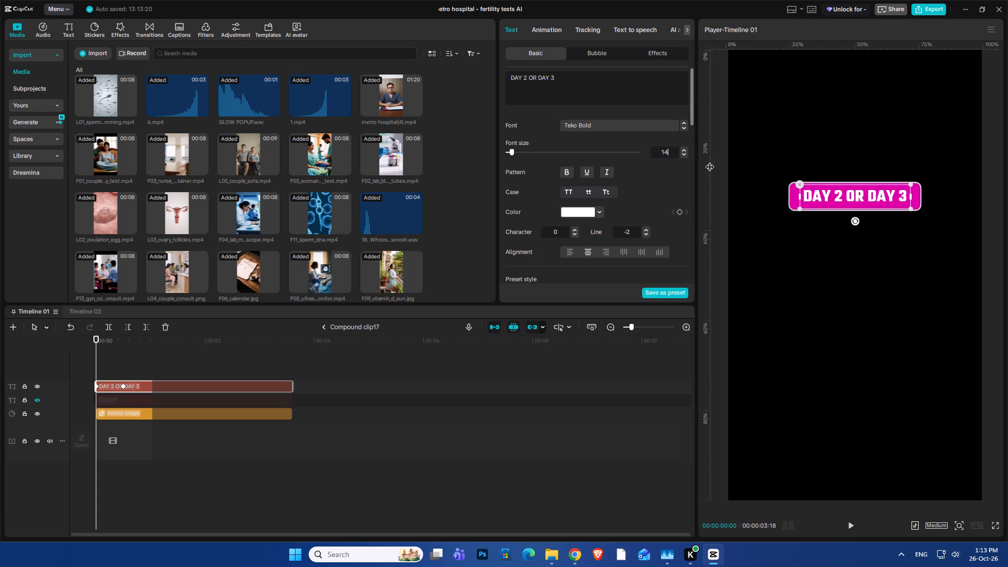
Play back the "DAY 2 OR DAY 3" caption inside Compound clip17, check its text and pink box layers, and return to the main timeline.
click(108, 367)
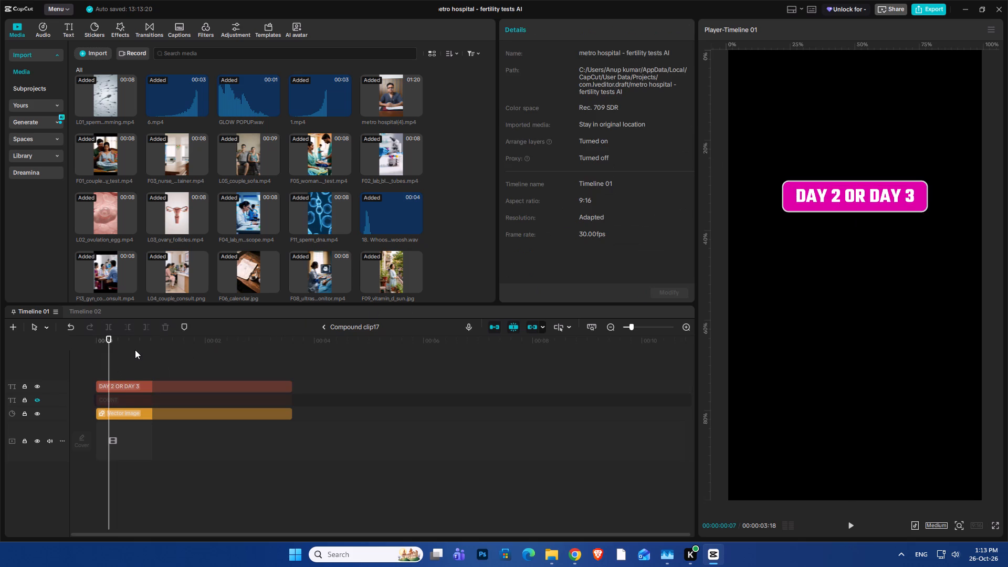
key(space)
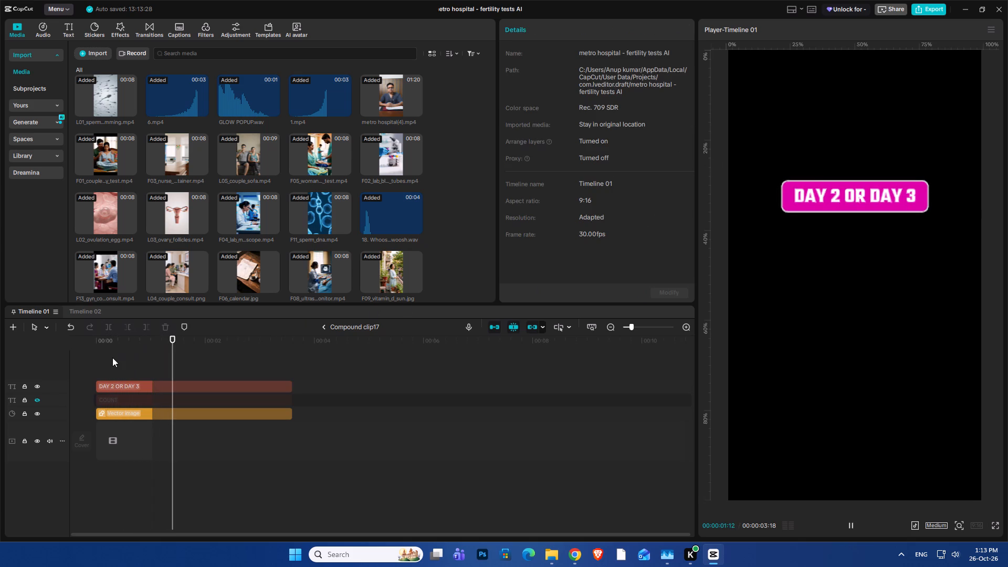
key(space)
drag(118, 339, 33, 361)
key(space)
key(space)
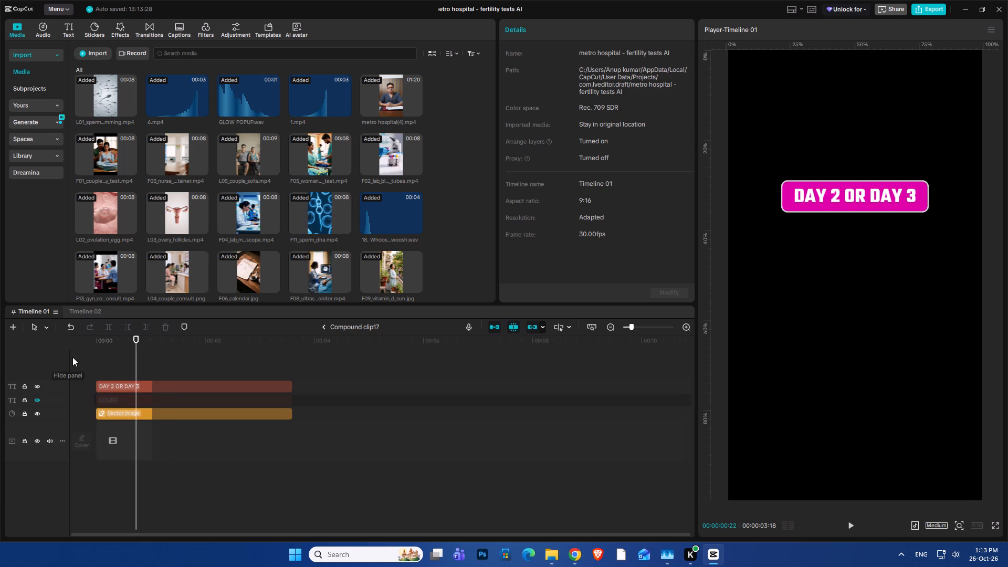
click(126, 391)
click(114, 412)
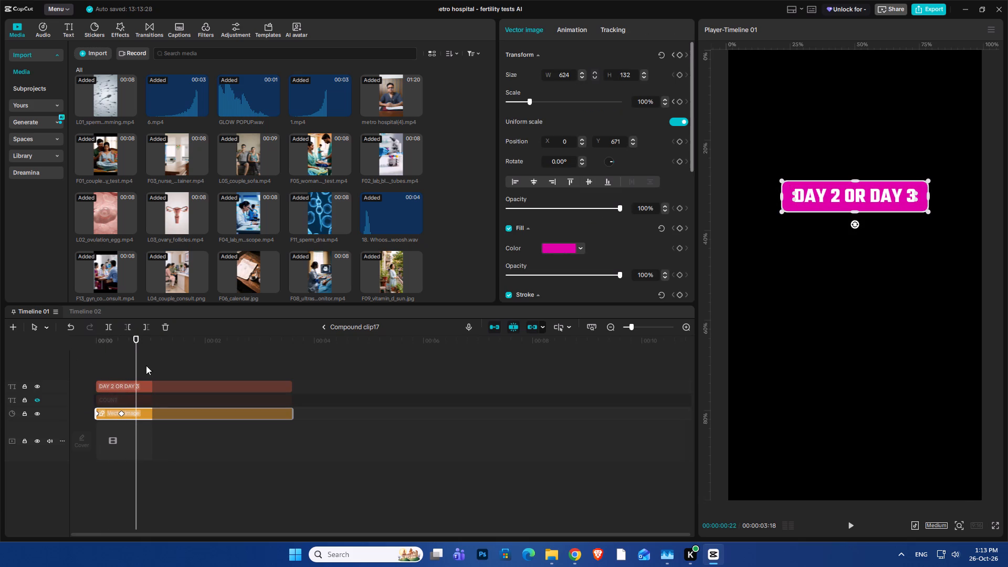
click(327, 325)
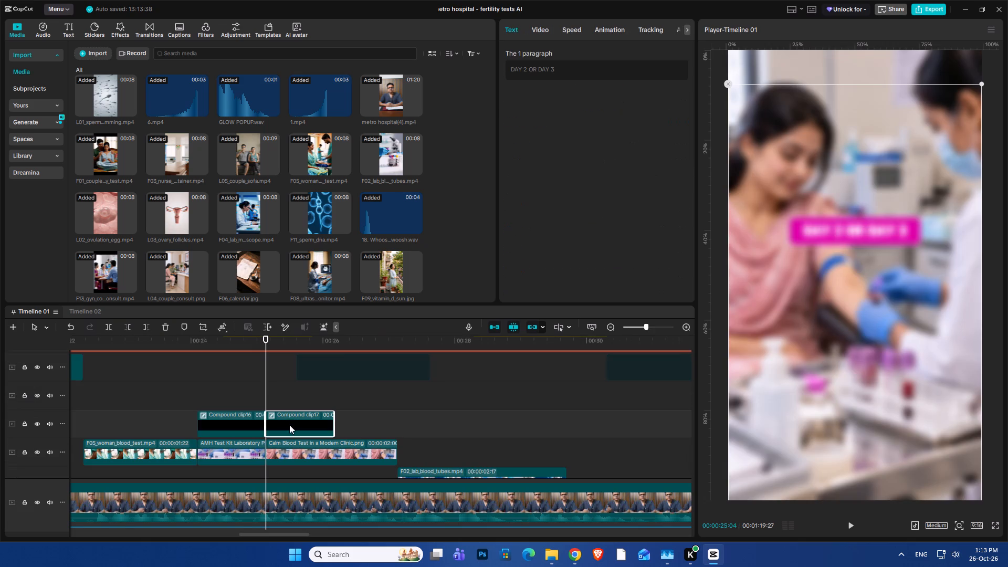
Extend Compound clip17 to 2 seconds, matching the end of the "Calm Blood Test in a Modern Clinic.png" clip, and play it back.
key(space)
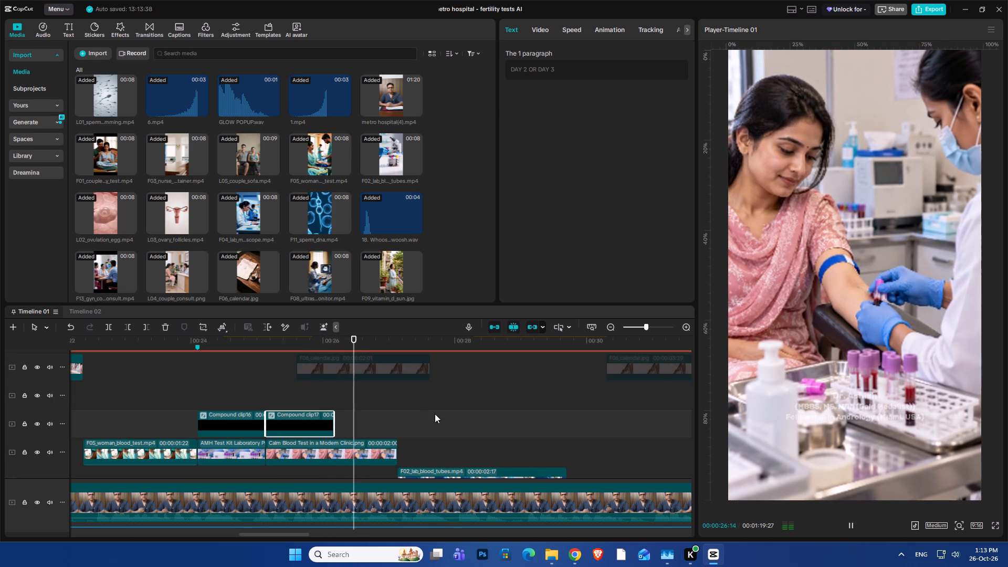
key(space)
drag(334, 418, 393, 429)
click(306, 395)
key(space)
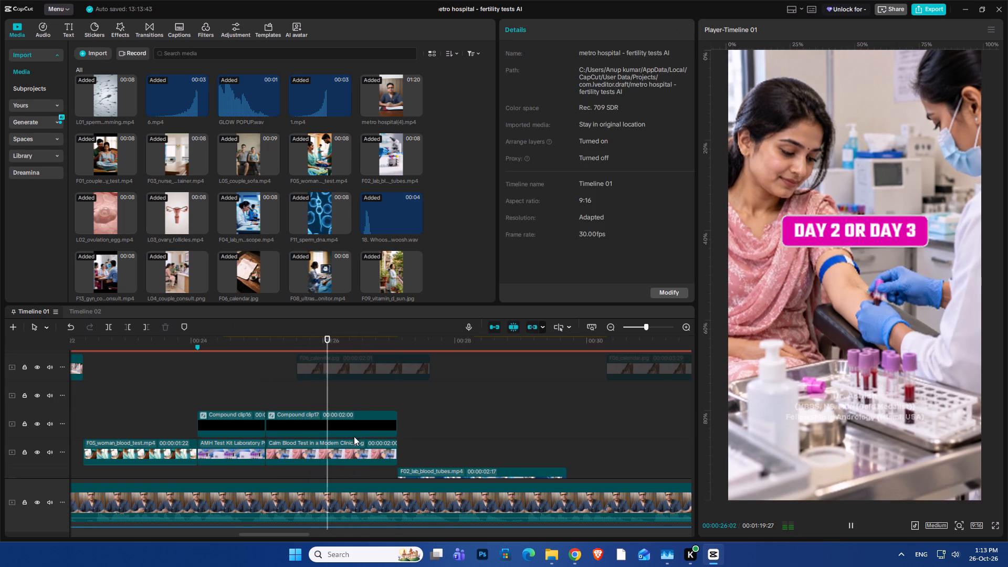
key(space)
key(space)
key(space)
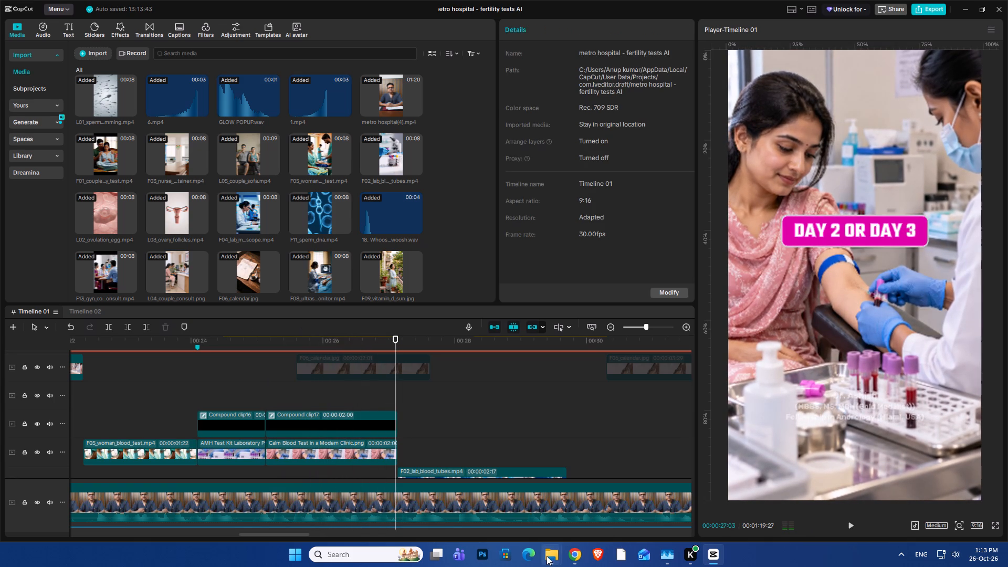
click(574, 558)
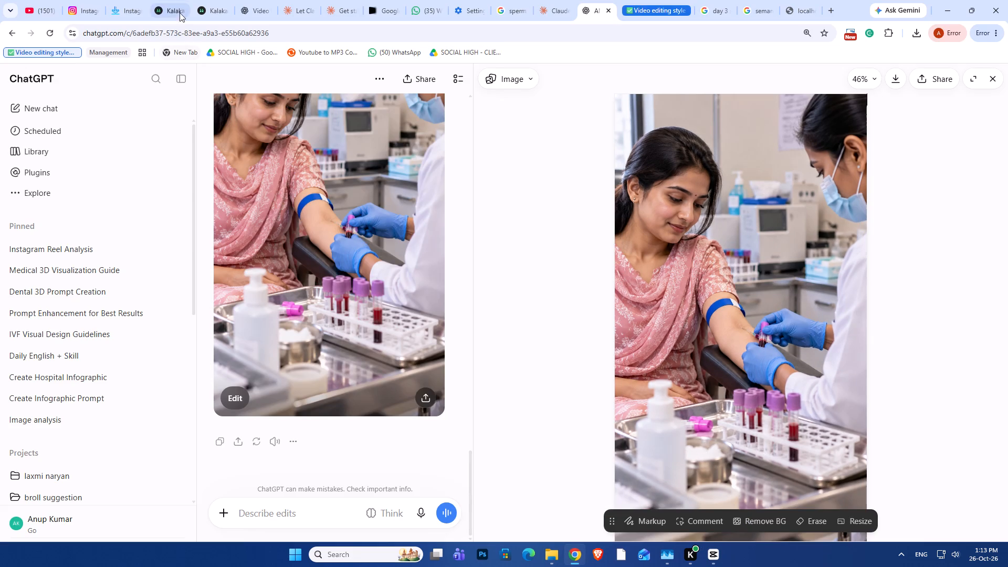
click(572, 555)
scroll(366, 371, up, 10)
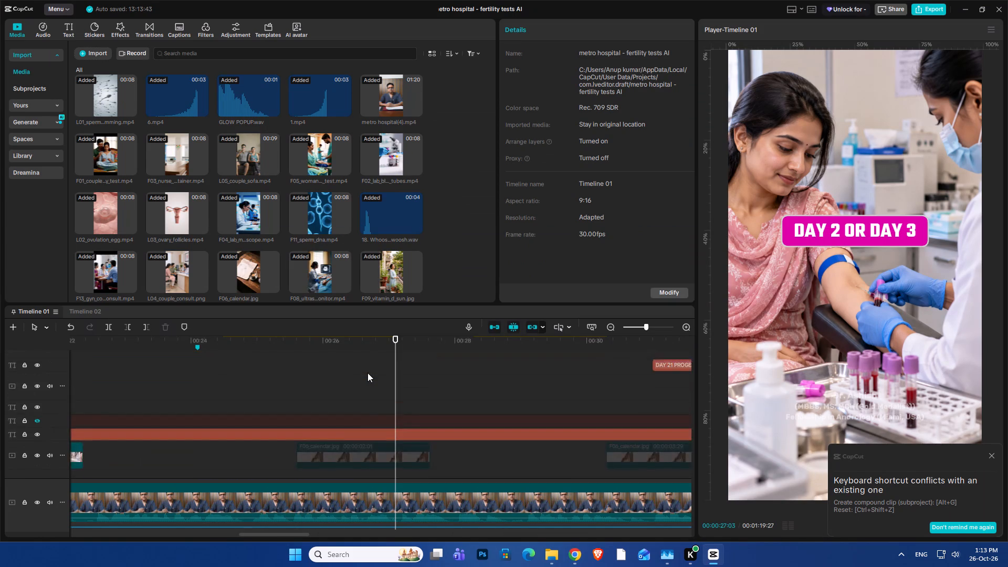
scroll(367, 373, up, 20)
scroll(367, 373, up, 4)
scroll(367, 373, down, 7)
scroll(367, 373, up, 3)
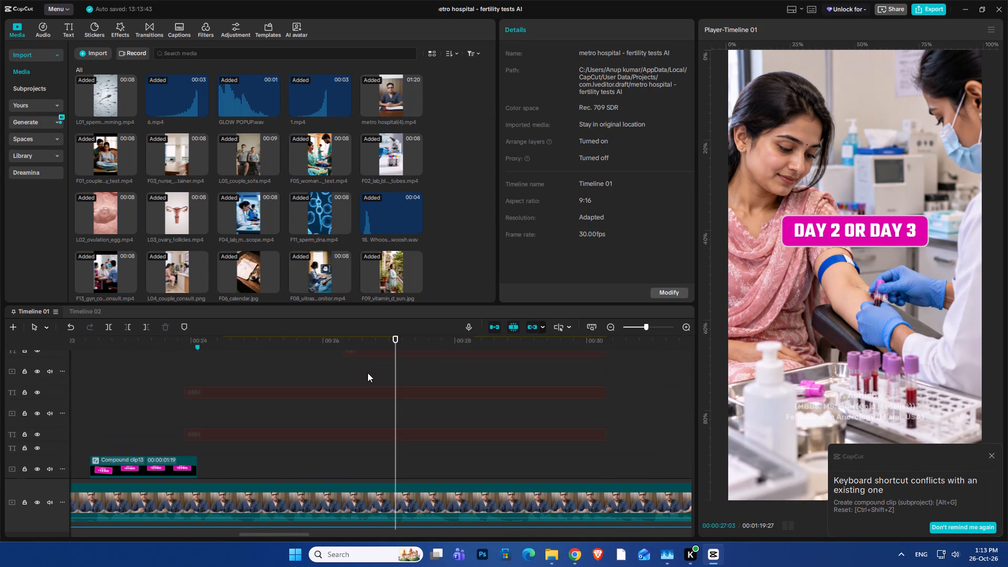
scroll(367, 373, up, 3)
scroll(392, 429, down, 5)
Switch to Chrome, search Google for "fsh lh ratio" in a new tab, and copy "fsh lh" from the query.
click(581, 562)
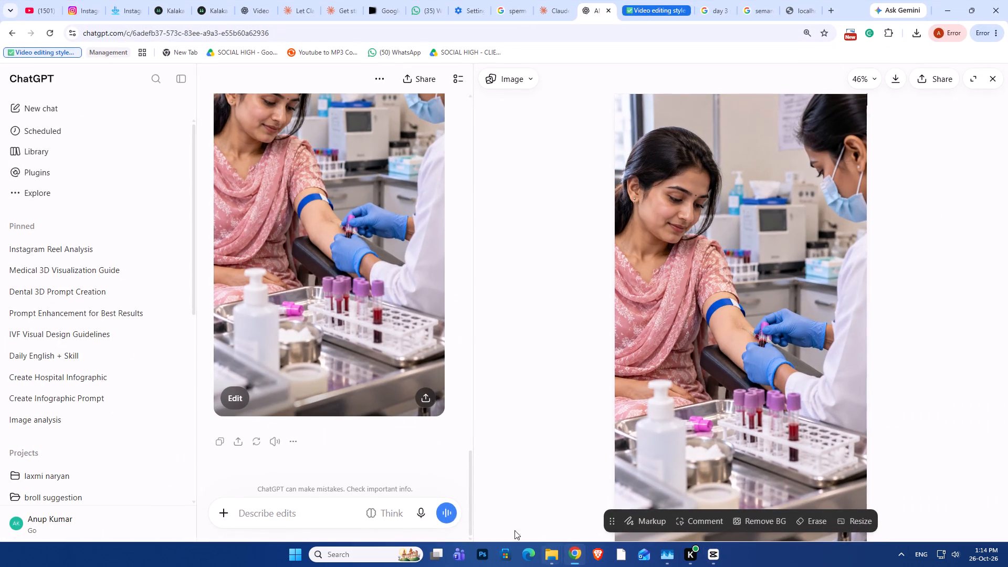
click(831, 12)
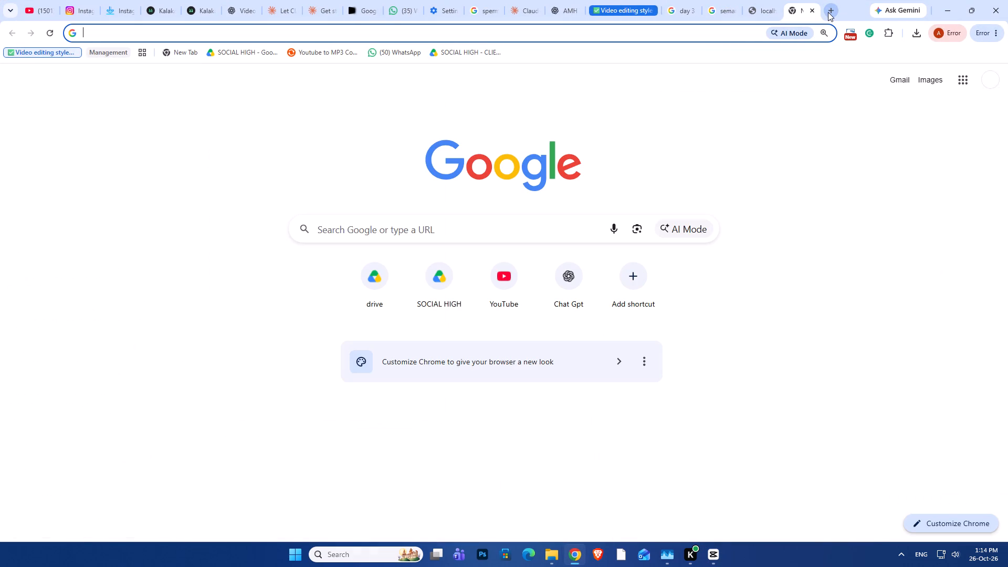
text(fh)
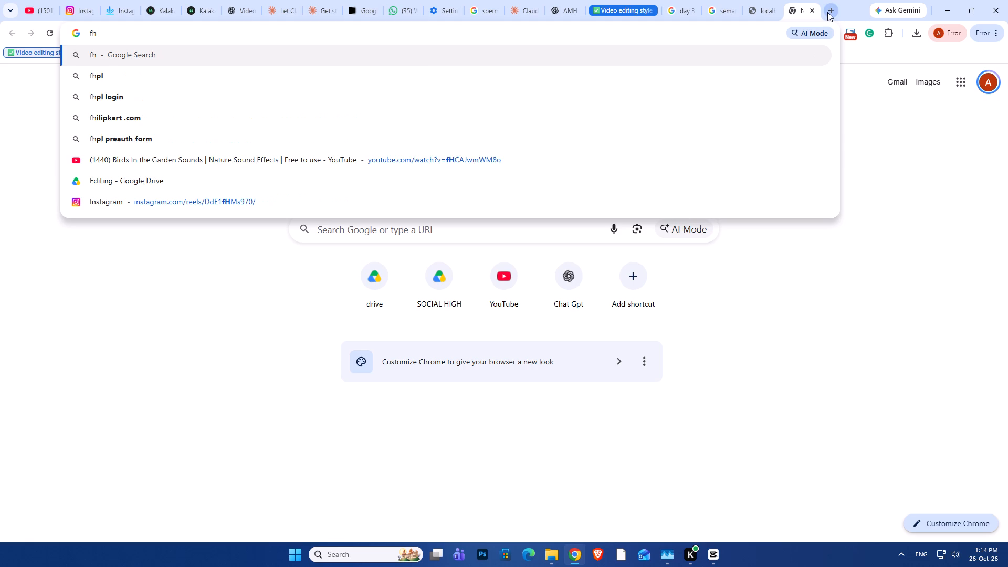
text(s lh)
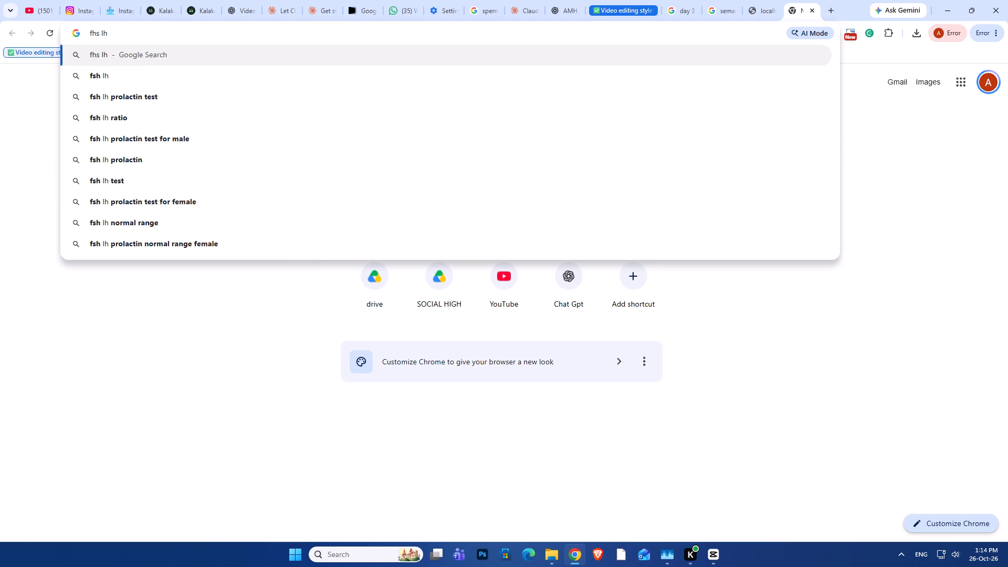
key(s)
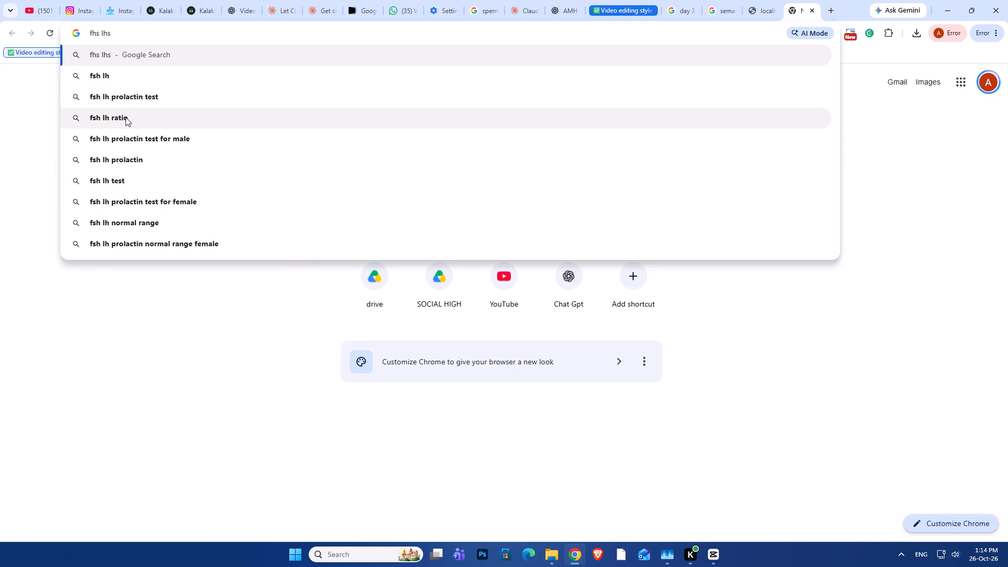
click(125, 120)
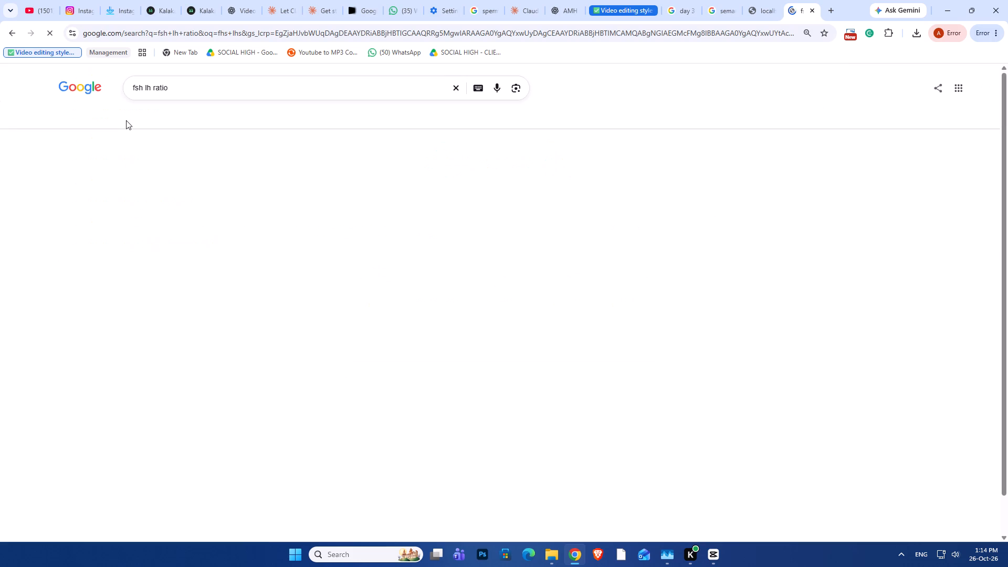
drag(151, 88, 80, 88)
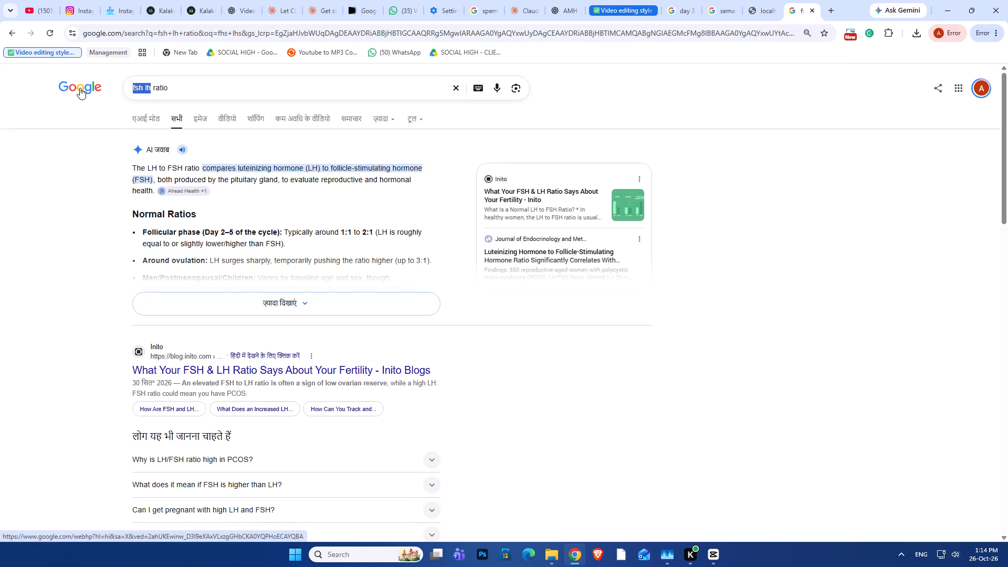
key(ctrl+c)
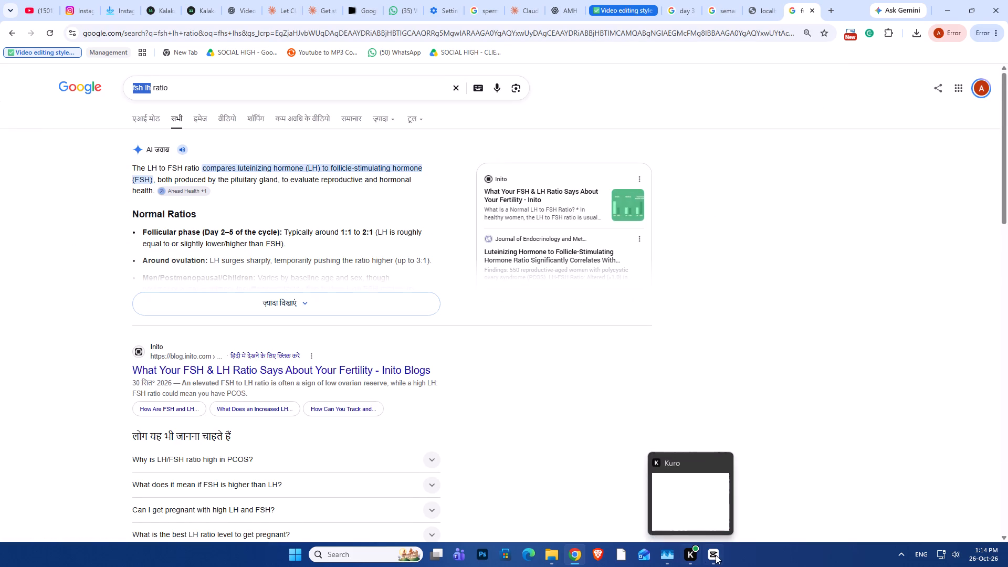
Switch to CapCut, open Compound clip17, and paste "fsh lh" as a second line beneath the "DAY 2 OR DAY 3" text.
click(716, 554)
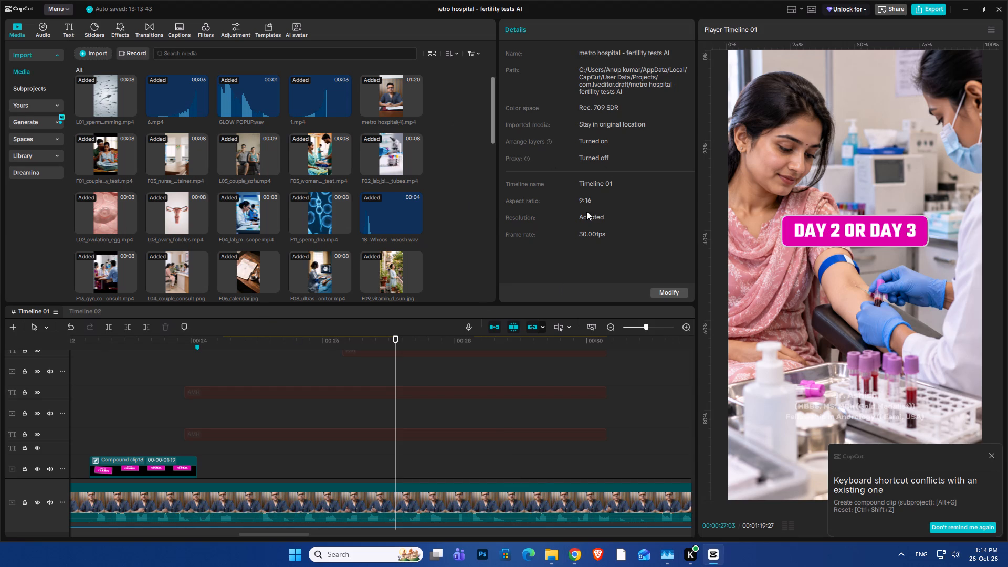
scroll(443, 367, up, 20)
scroll(443, 367, up, 20)
scroll(443, 367, up, 1)
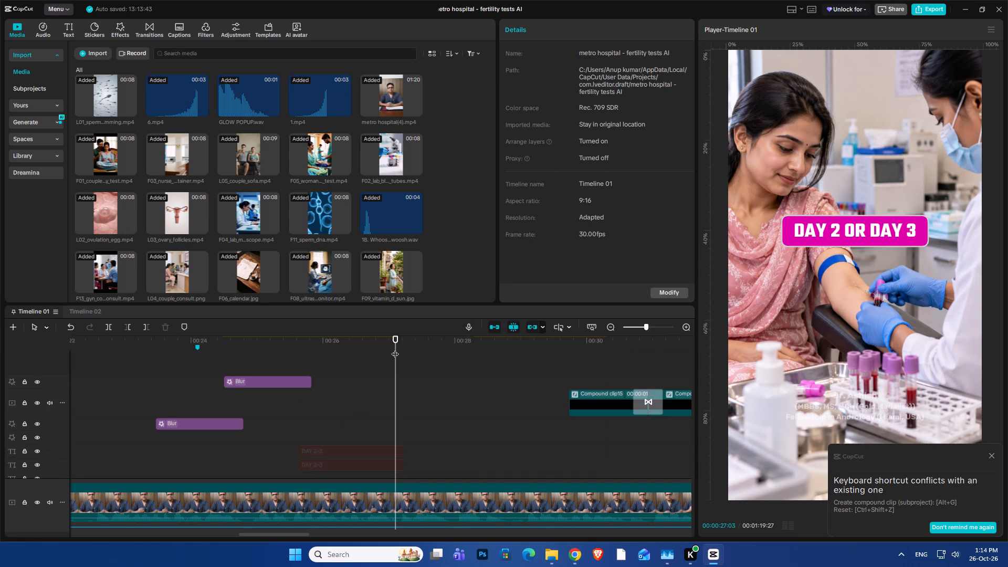
scroll(394, 360, down, 20)
scroll(394, 360, down, 20)
scroll(394, 360, down, 10)
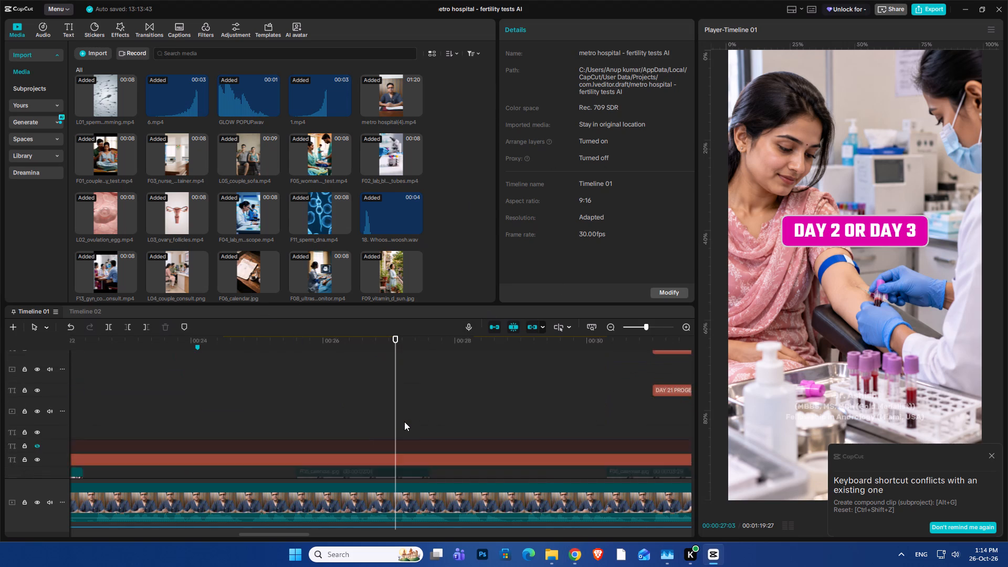
scroll(404, 422, down, 15)
scroll(404, 422, up, 5)
click(342, 408)
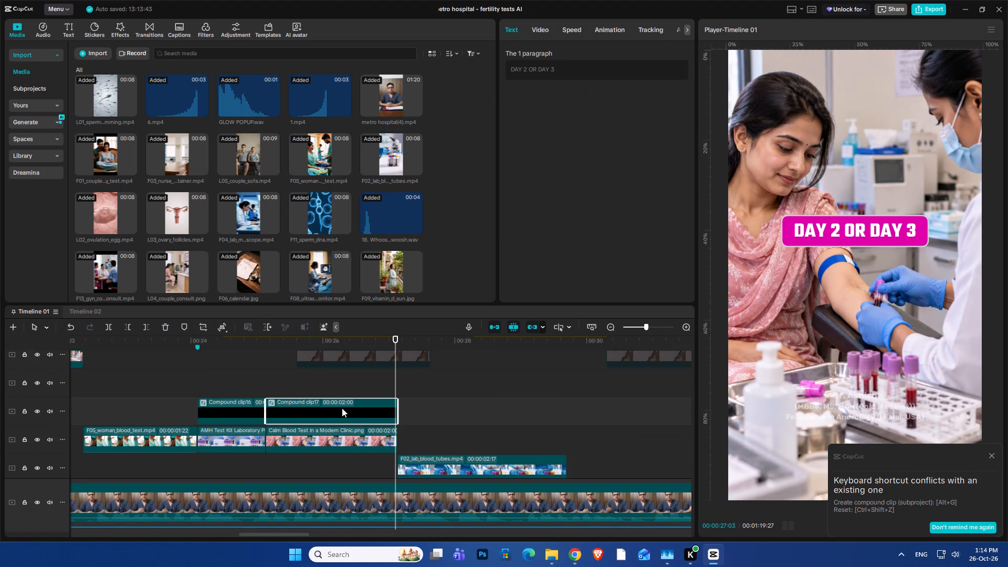
scroll(342, 408, up, 1)
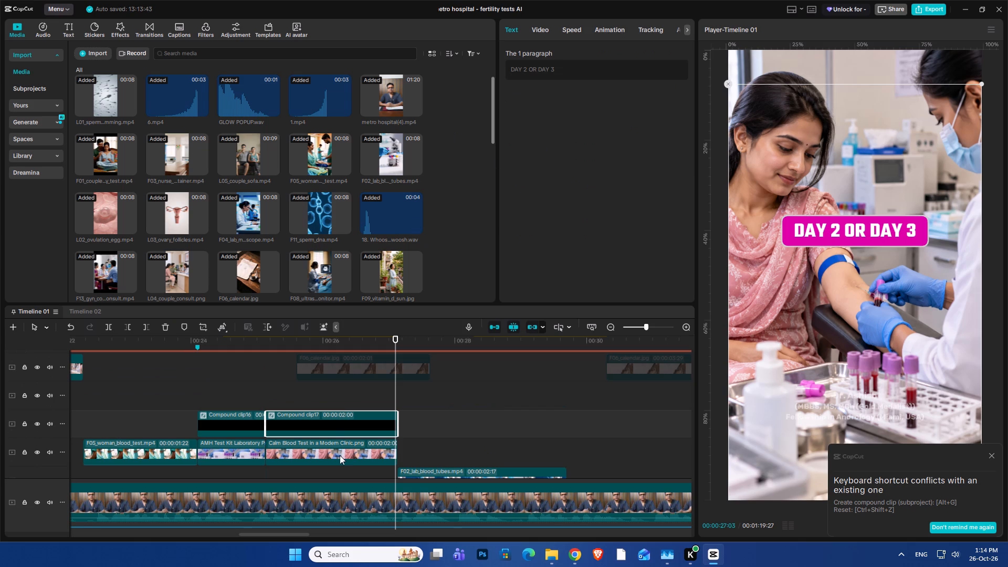
double_click(334, 425)
click(152, 388)
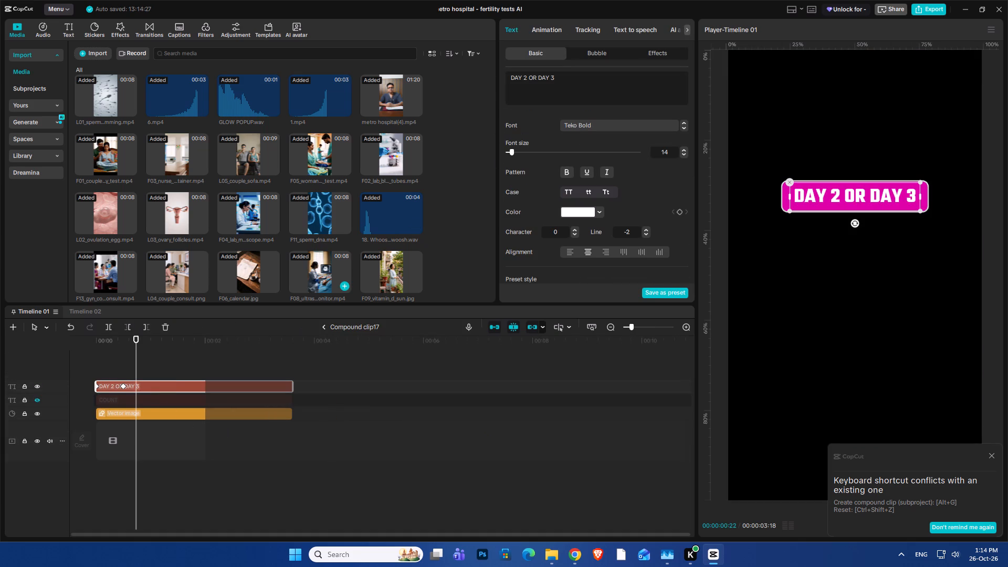
click(574, 81)
key(Return)
key(ctrl+v)
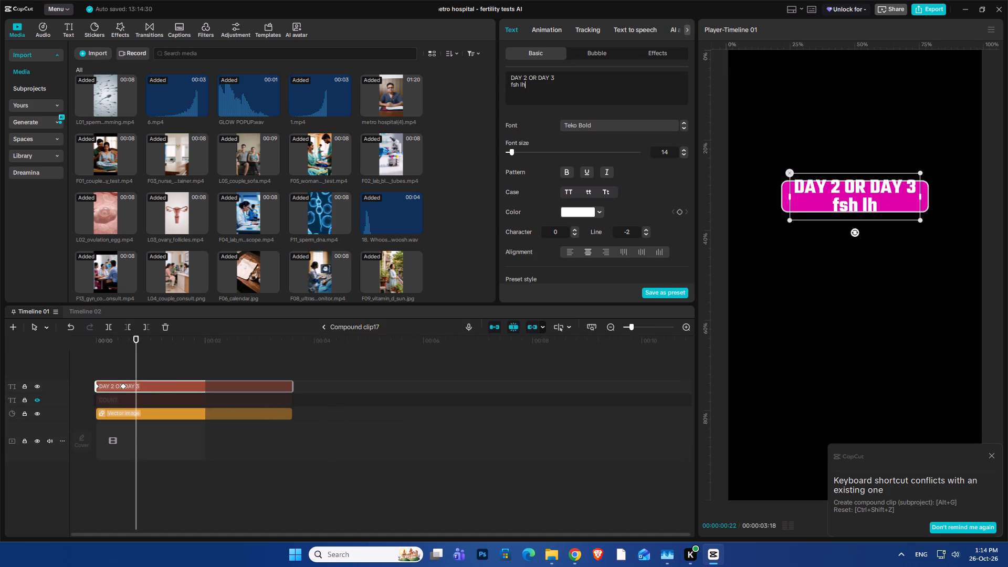
Change the font of only the "DAY 2 OR DAY 3" line to Teko Regular.
drag(561, 84, 493, 79)
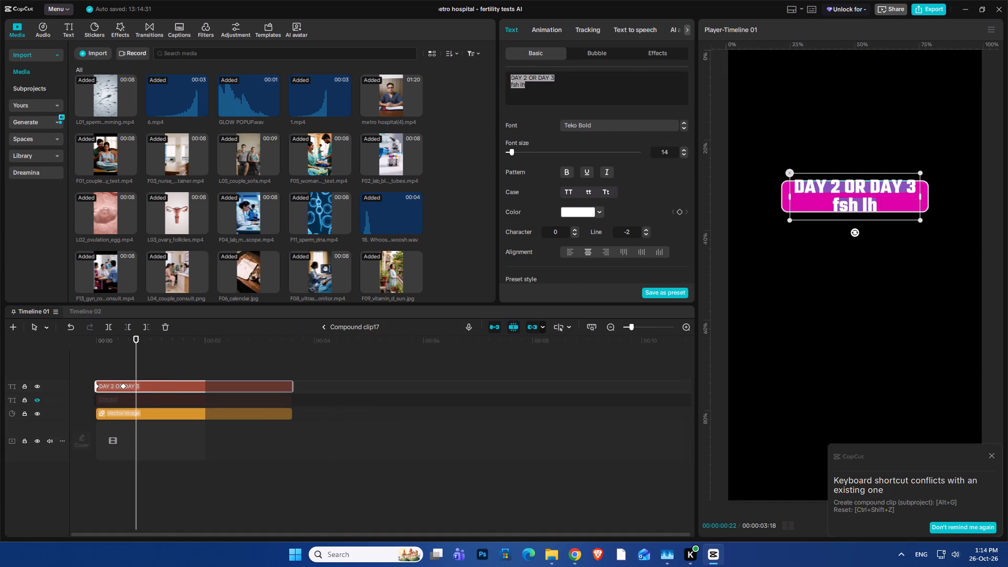
click(562, 80)
drag(566, 76, 510, 76)
click(595, 124)
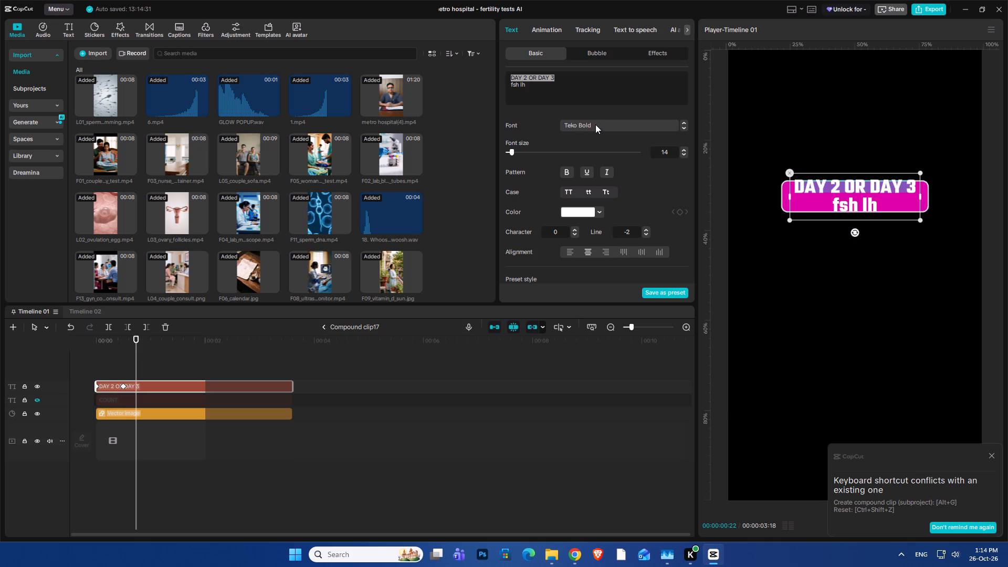
click(603, 141)
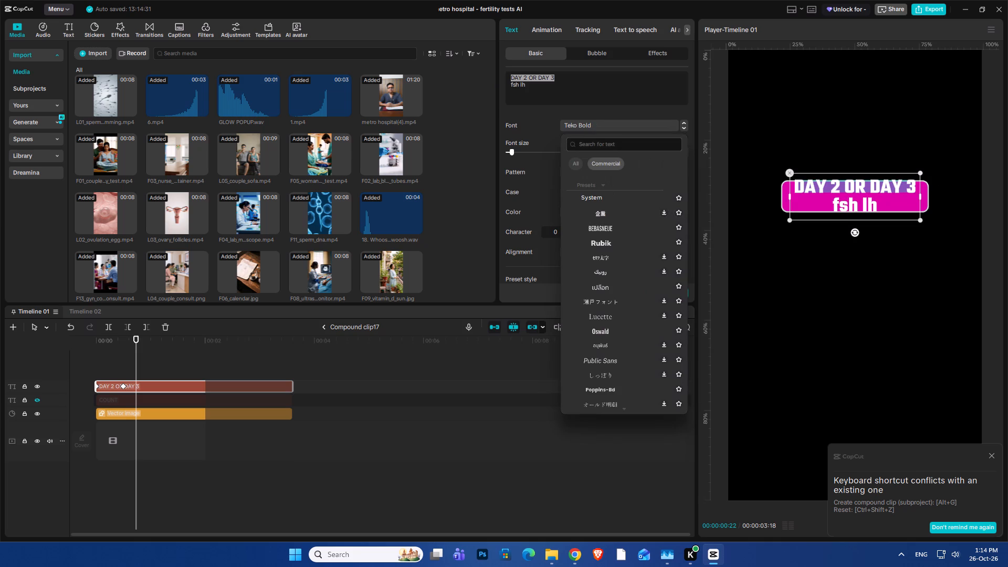
text(teko)
key(Return)
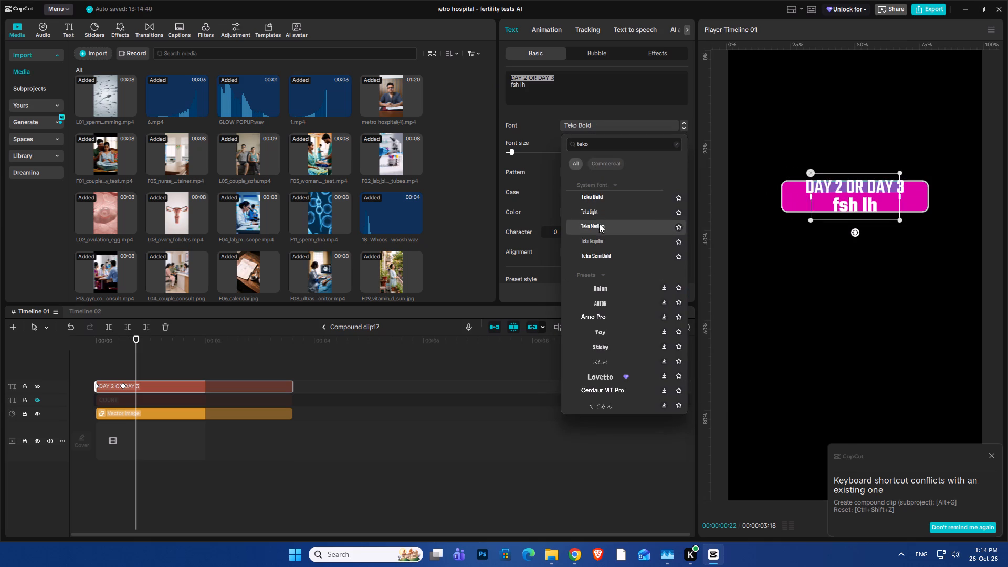
click(600, 239)
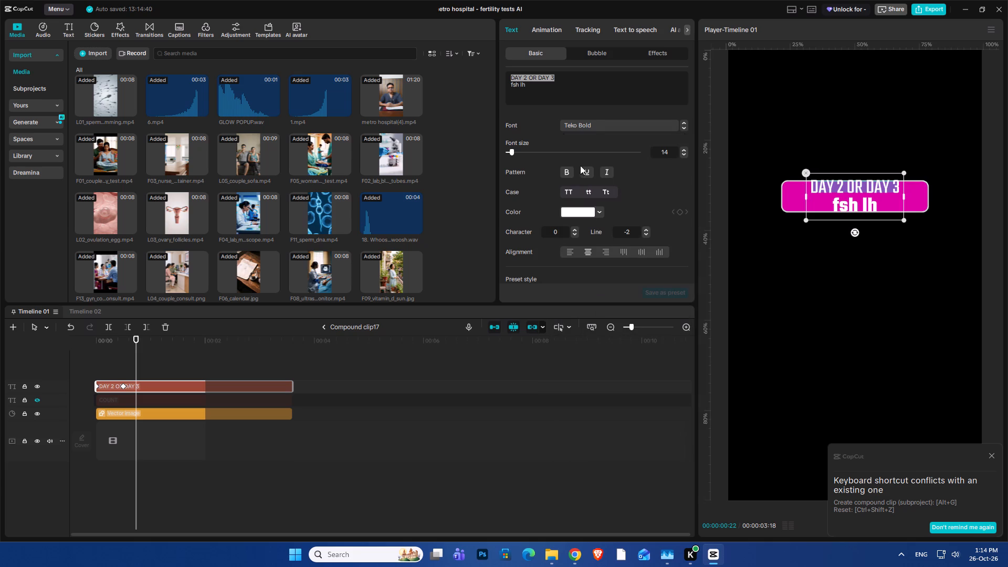
Convert the whole two-line caption text to uppercase.
drag(539, 88, 501, 88)
click(528, 86)
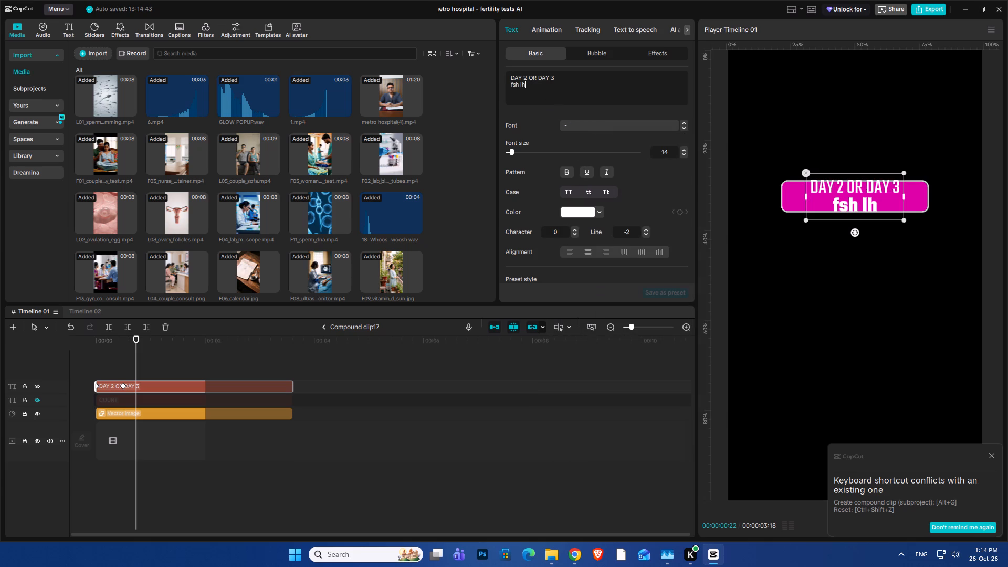
key(ctrl+a)
click(563, 193)
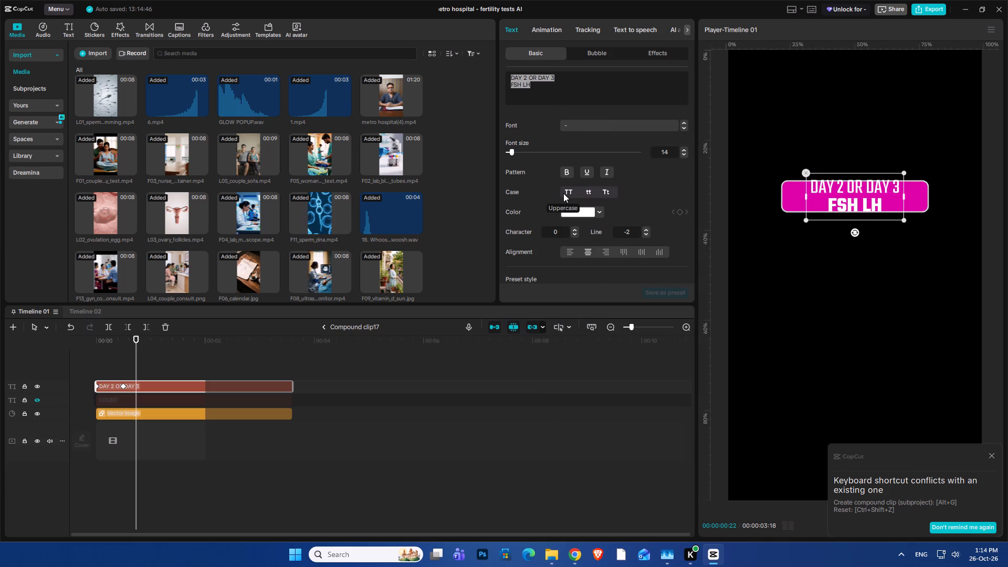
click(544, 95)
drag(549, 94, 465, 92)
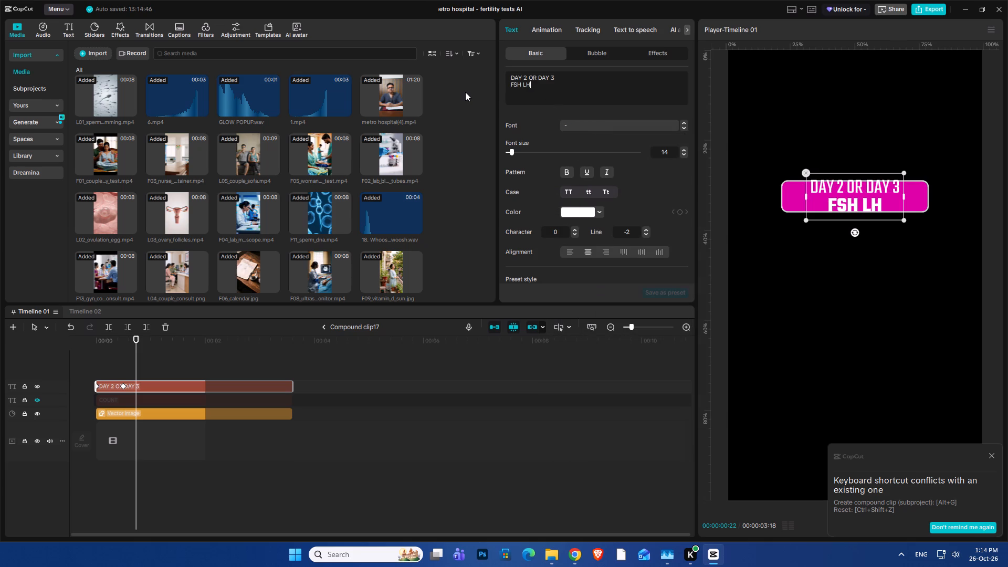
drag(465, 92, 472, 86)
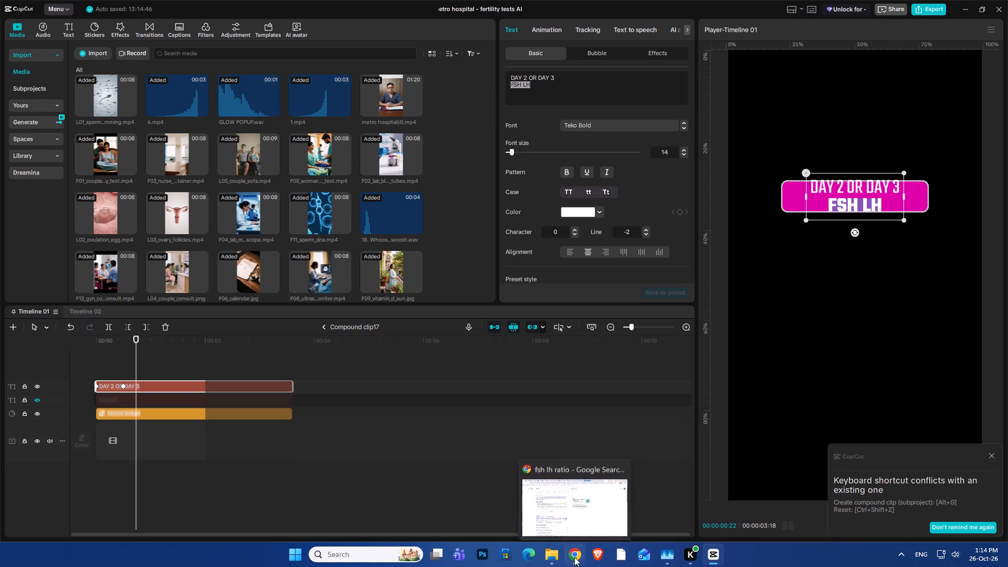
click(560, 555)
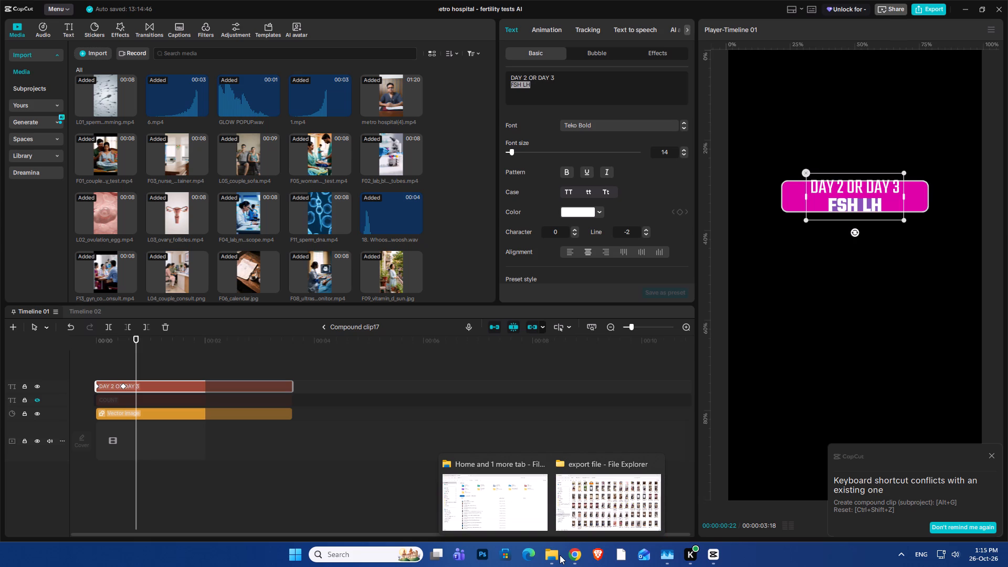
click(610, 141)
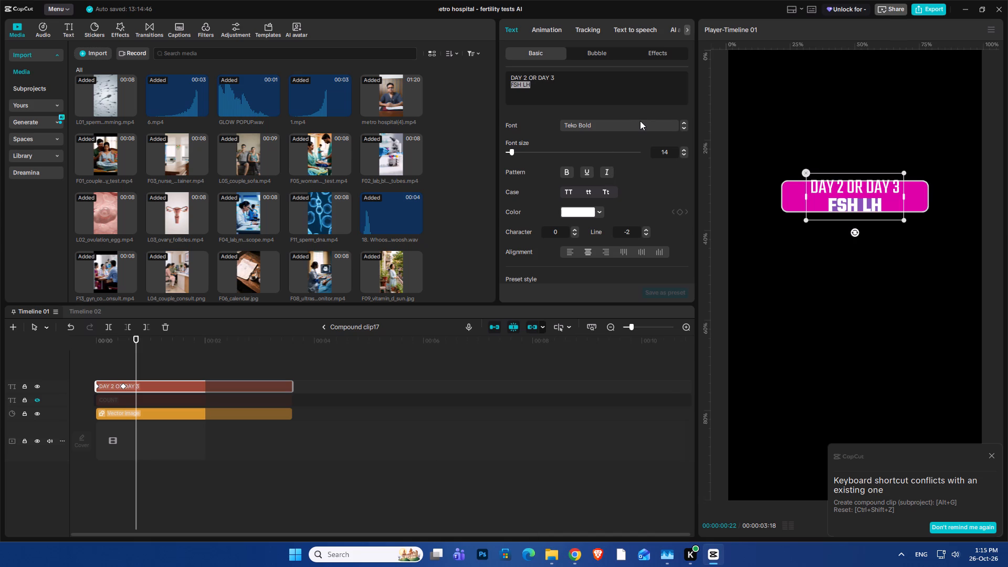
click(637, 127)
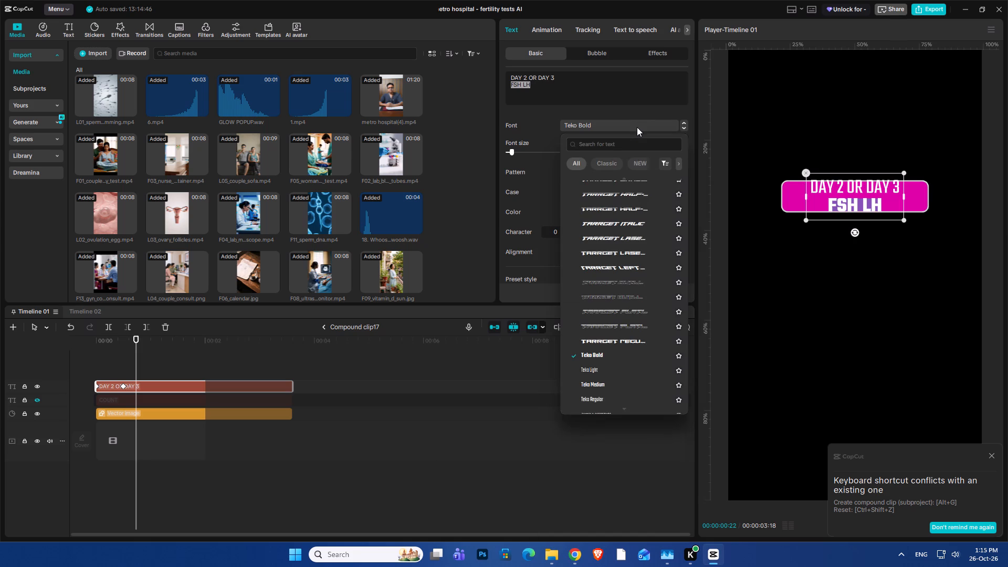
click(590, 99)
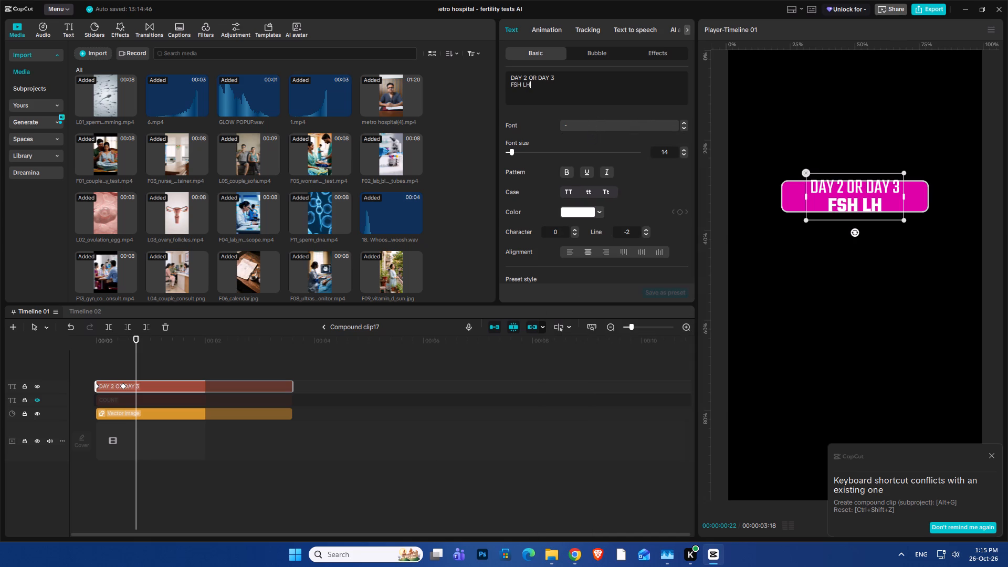
Set the font size of only the "FSH LH" line to 19.
drag(536, 84, 510, 83)
click(574, 123)
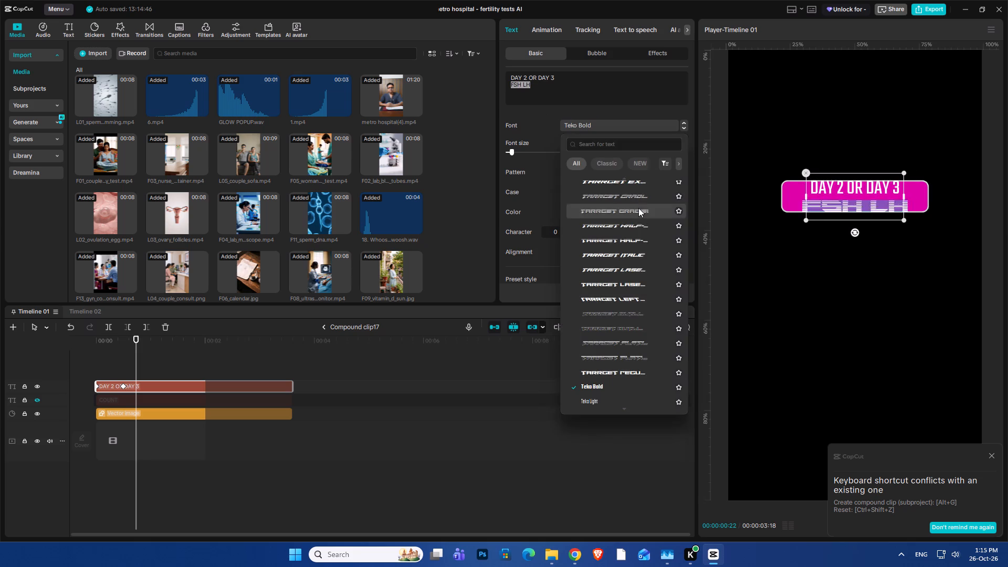
click(532, 111)
click(663, 151)
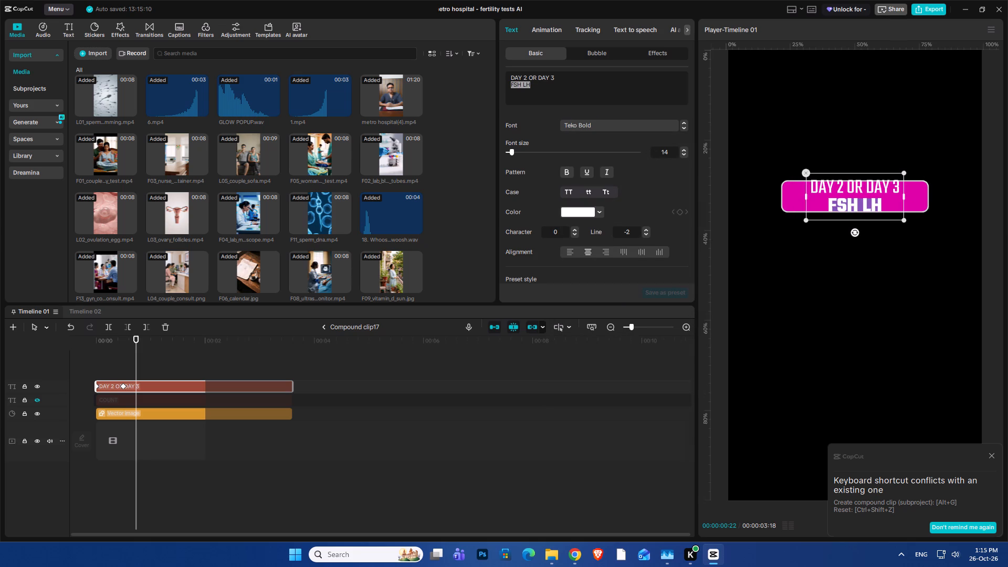
scroll(663, 151, up, 8)
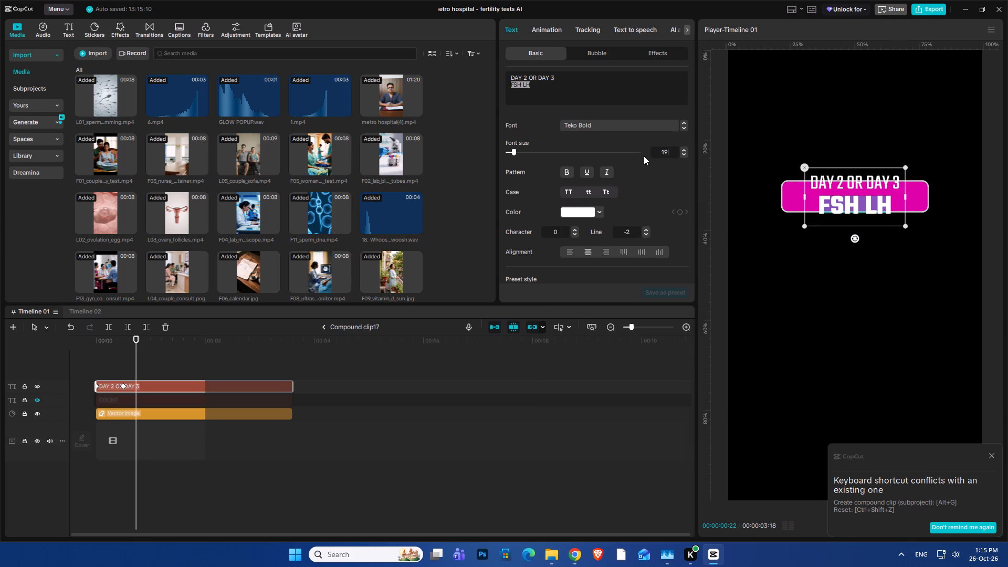
Insert "AND" between "FSH" and "LH" in the second line, in uppercase to match the rest.
click(521, 90)
click(523, 88)
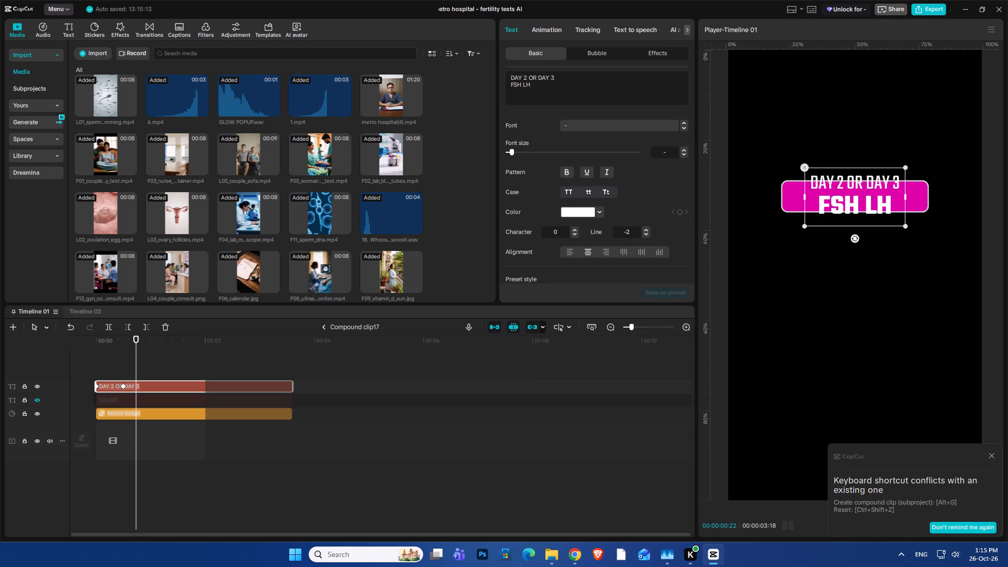
key(comma)
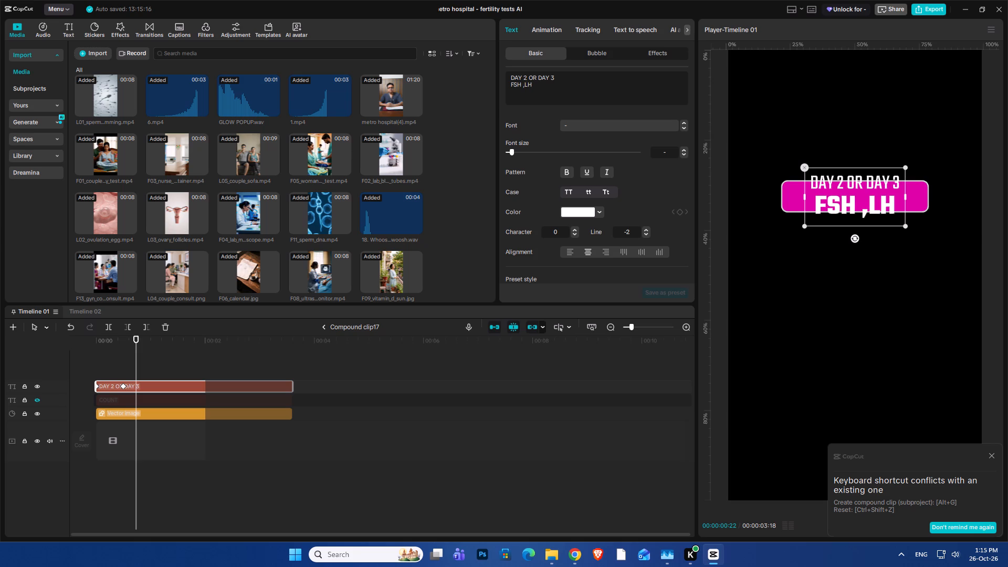
key(BackSpace)
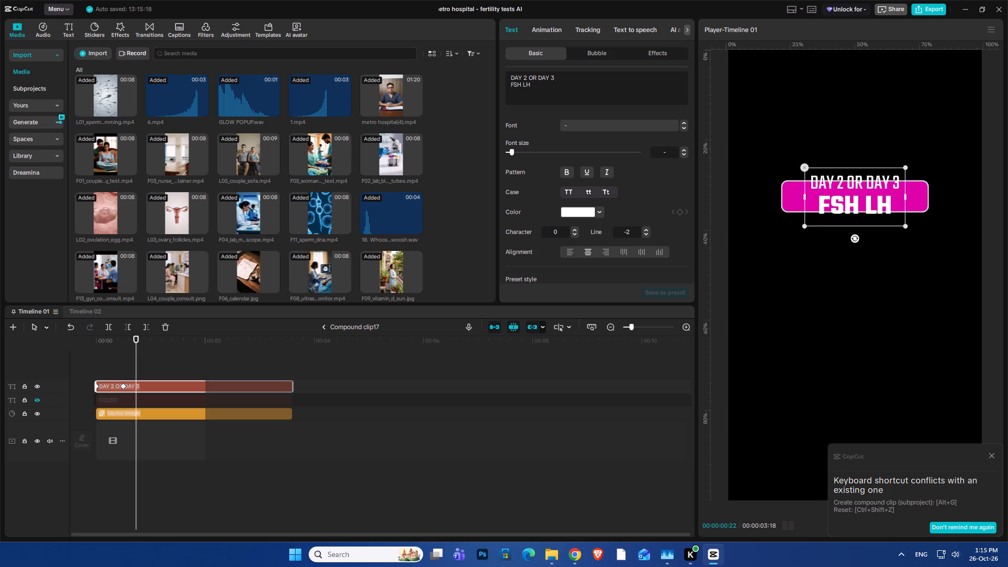
key(space)
text(and)
key(space)
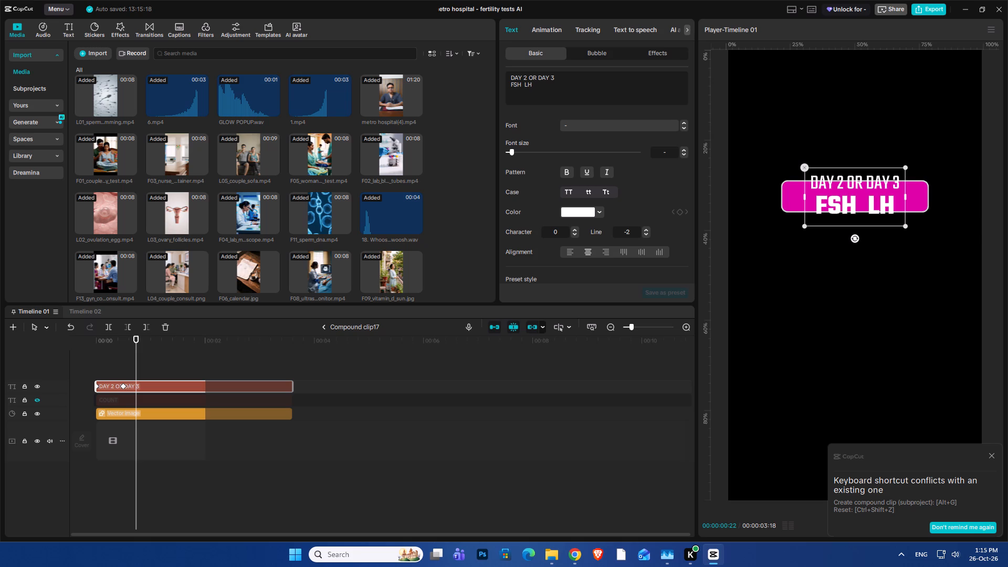
key(ctrl+a)
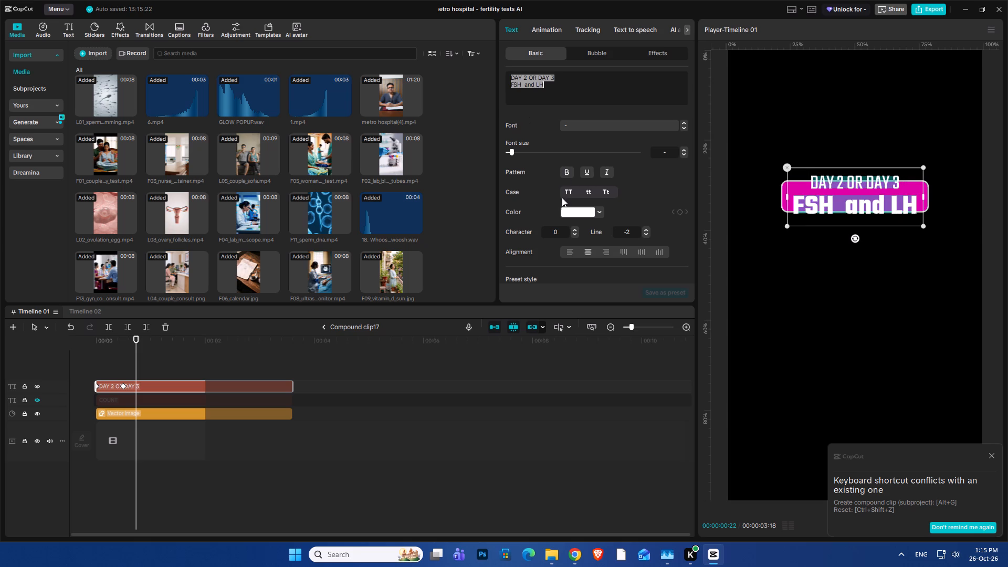
click(569, 192)
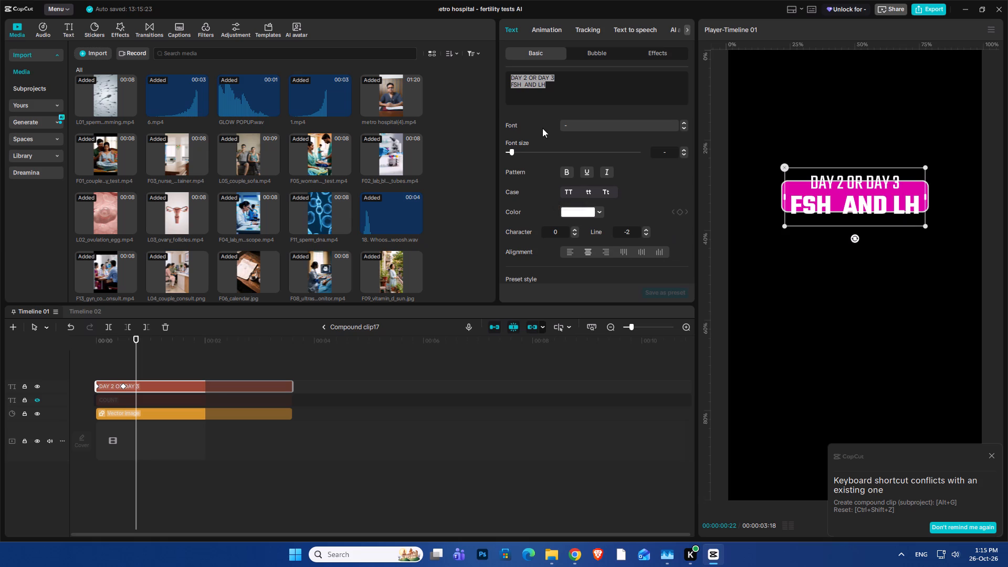
Add "TEST" in uppercase to the end of the "FSH AND LH" line.
click(570, 91)
key(space)
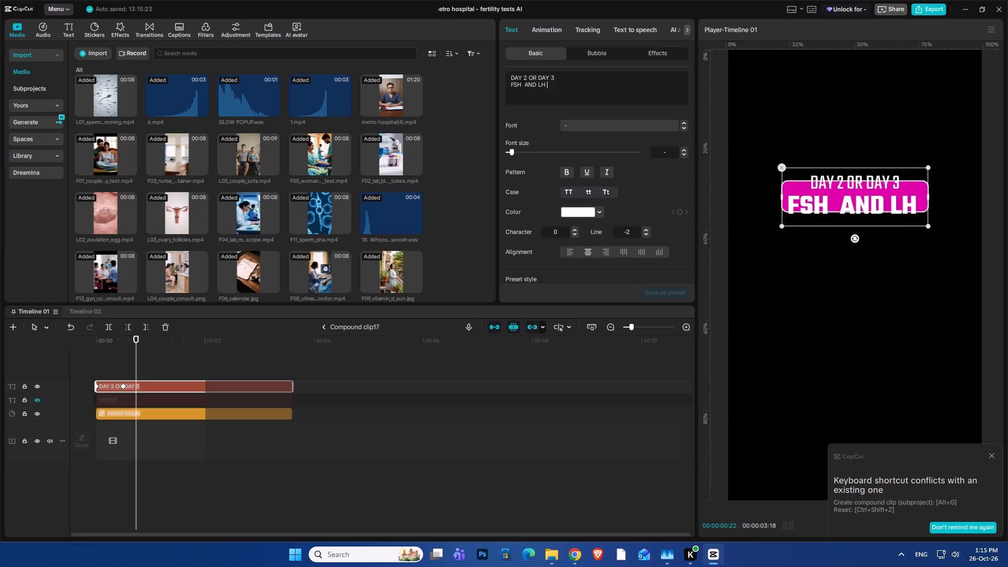
text(test)
key(space)
scroll(570, 91, up, 1)
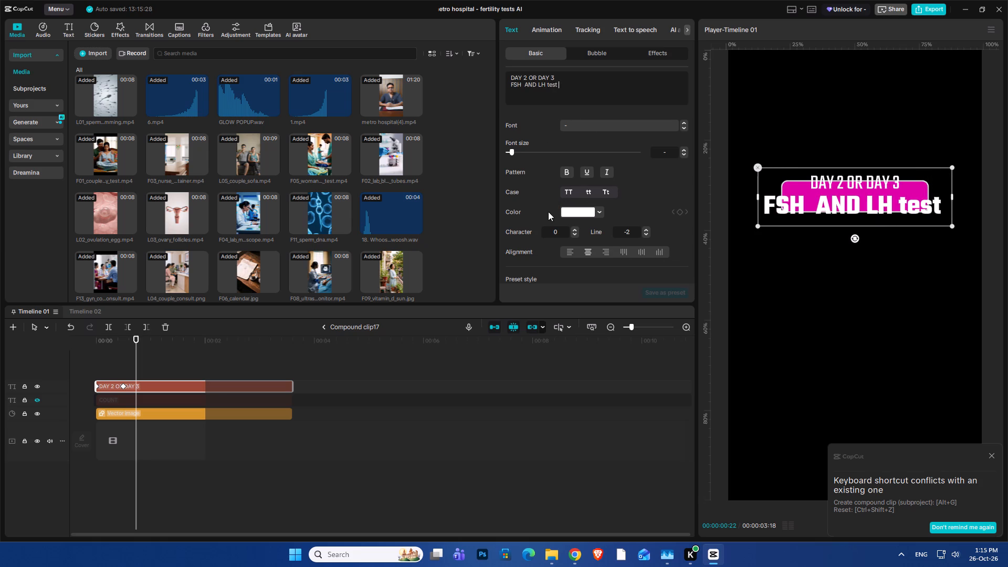
click(565, 193)
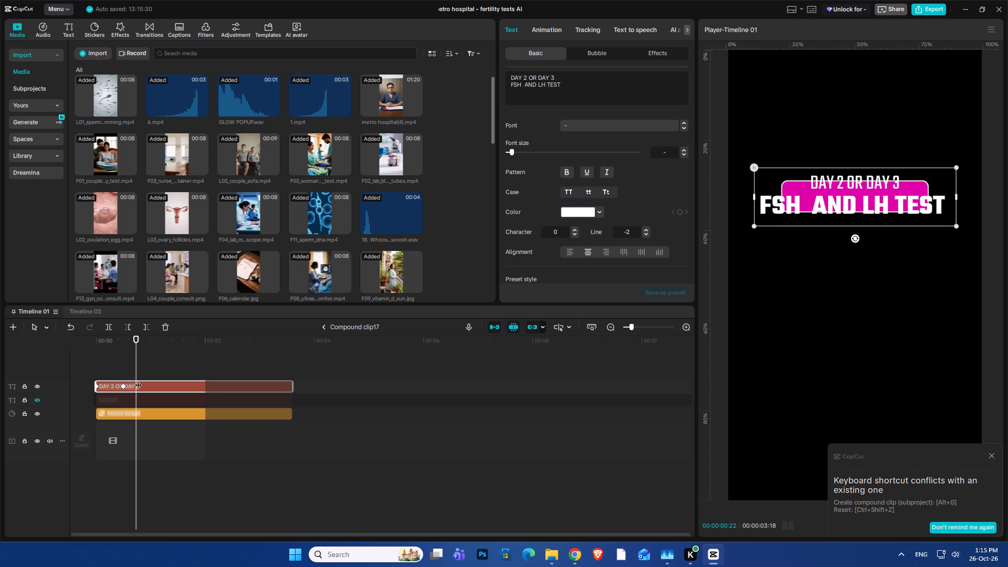
Copy the full two-line caption text.
ctrl+click(552, 85)
key(ctrl+a)
key(ctrl+c)
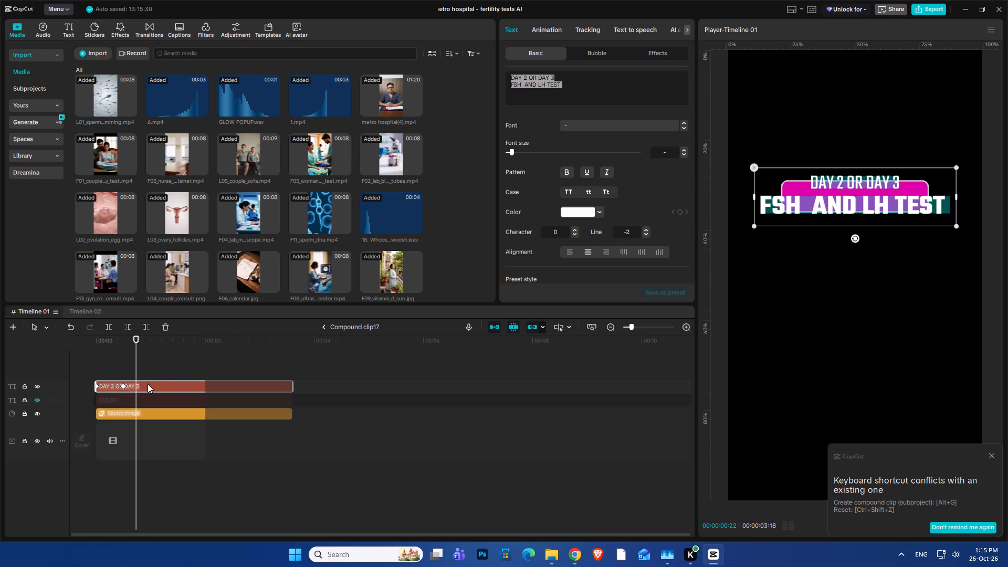
Enlarge the pink vector box behind the caption so that it encloses both lines of text.
click(128, 396)
click(127, 409)
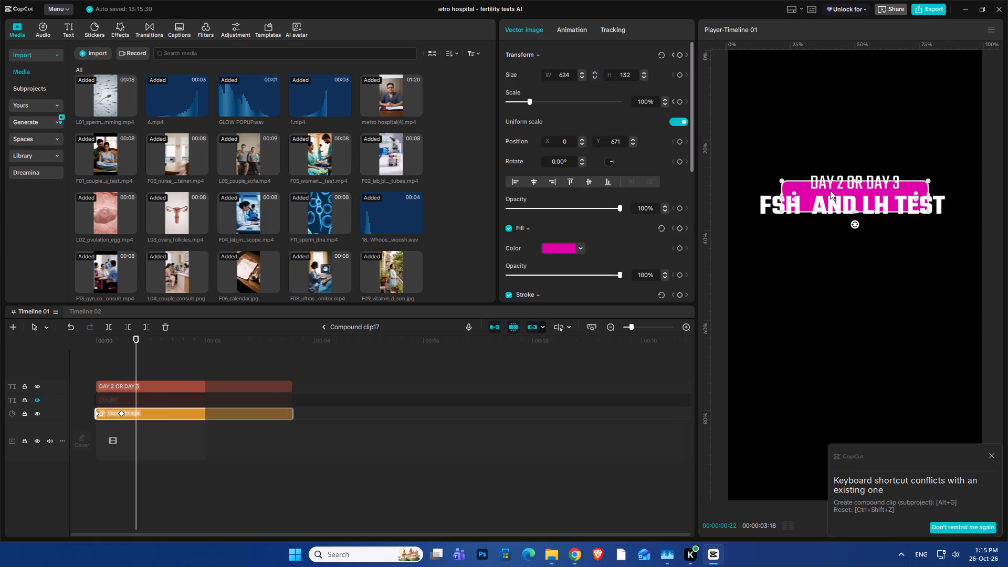
drag(780, 181, 754, 162)
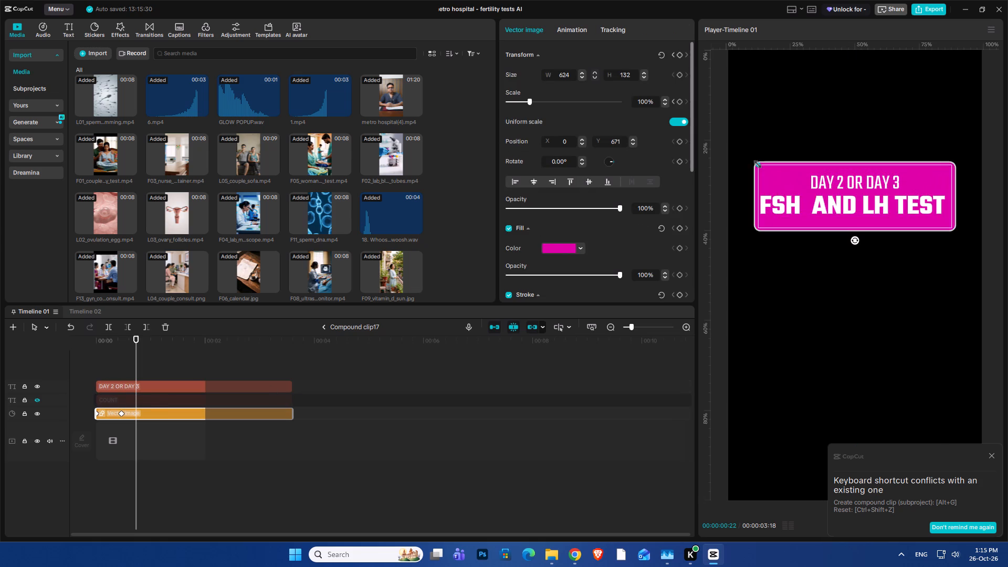
Resize the pink box behind the caption to 834 by 244, square off its corners and return to the main timeline.
drag(754, 162, 757, 167)
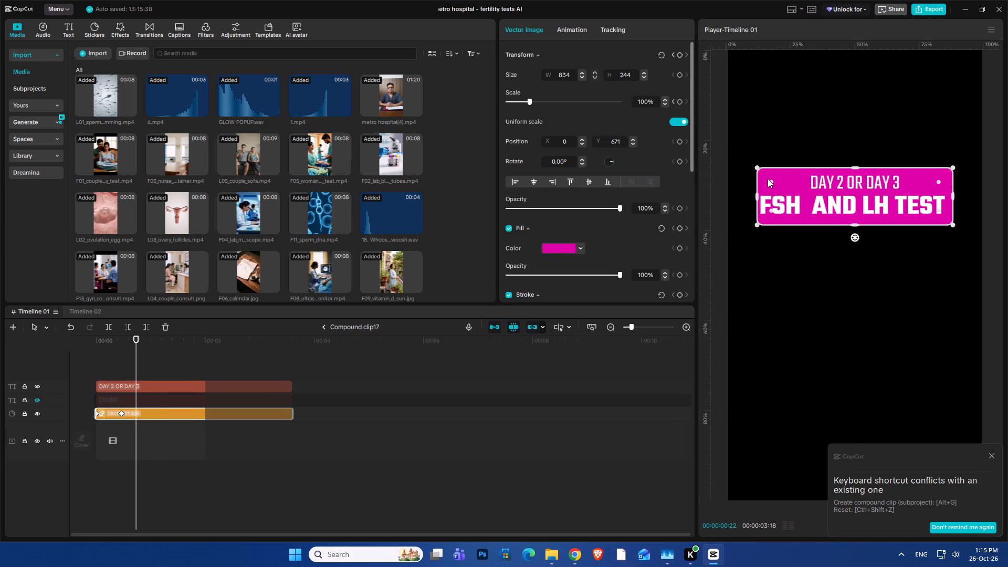
drag(772, 181, 763, 170)
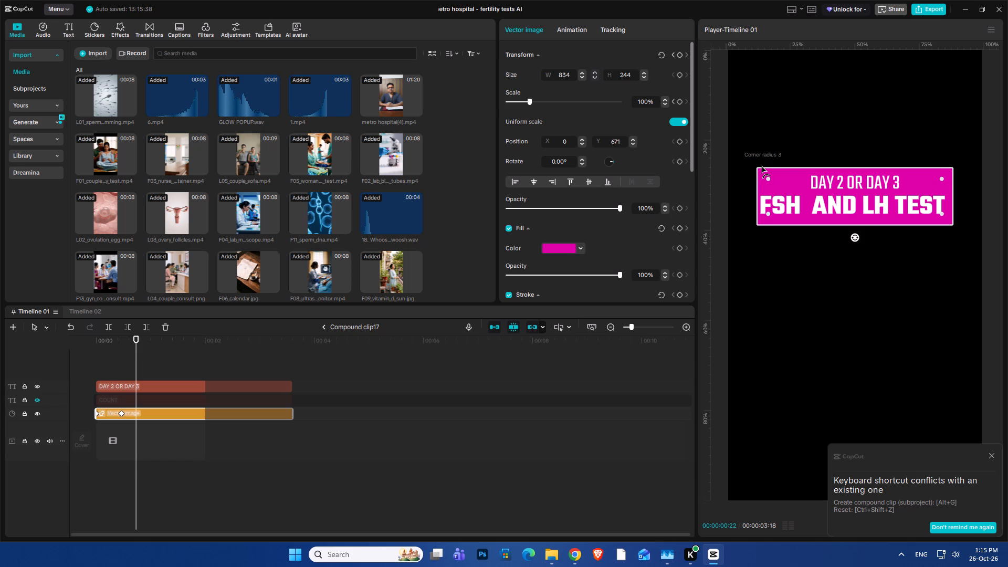
drag(763, 170, 762, 168)
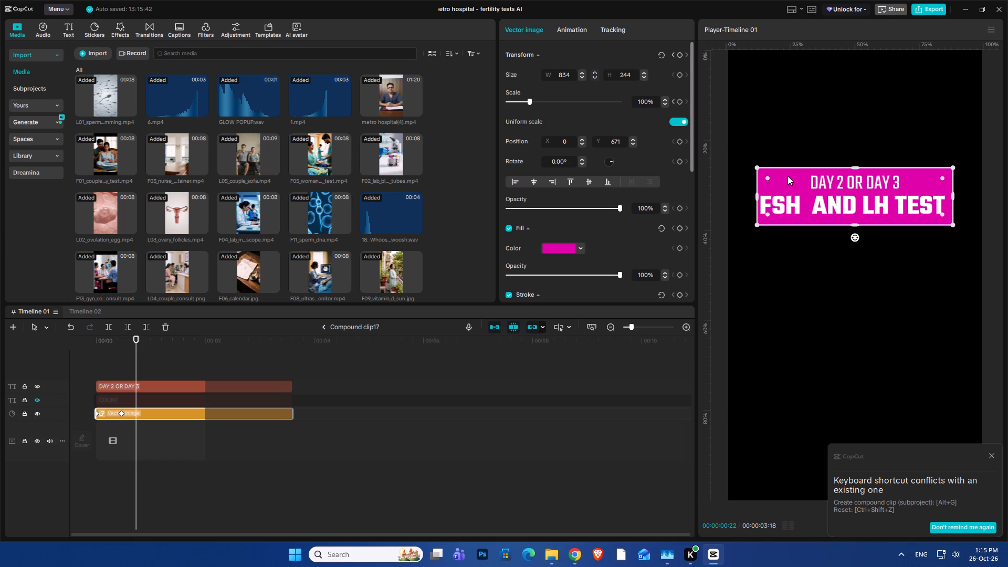
click(323, 329)
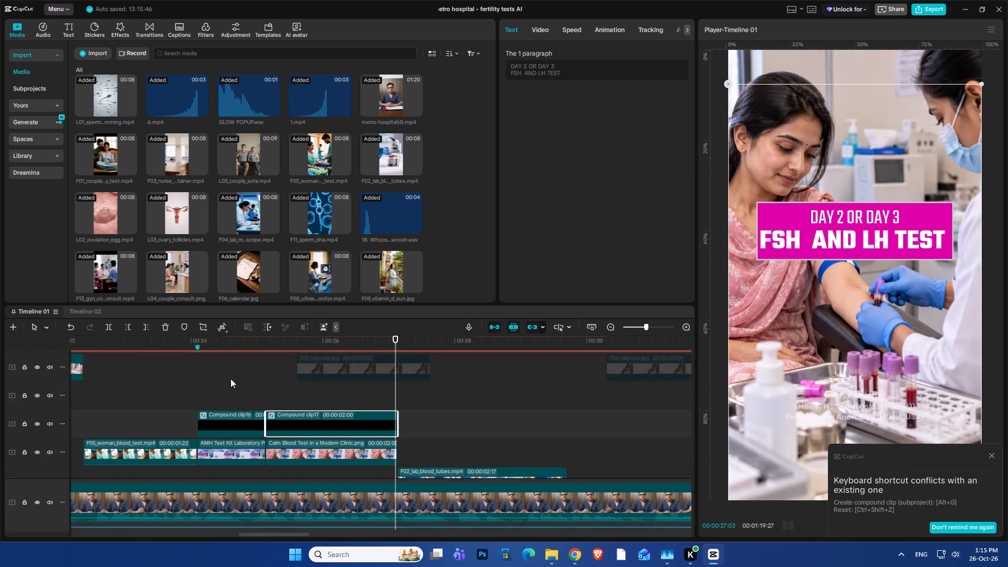
Play back the section with the AMH test kit and blood test images to check the revised caption.
click(218, 387)
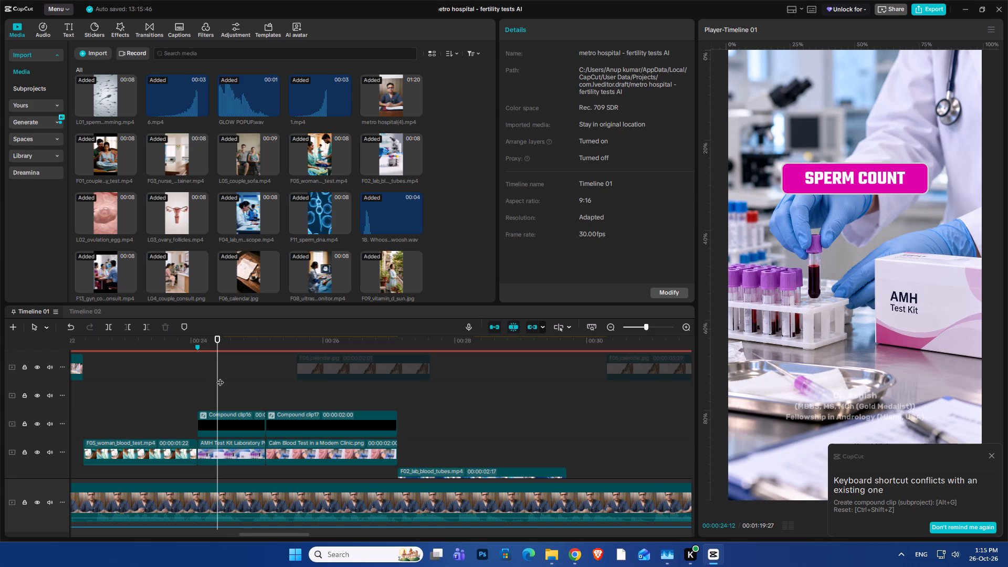
key(space)
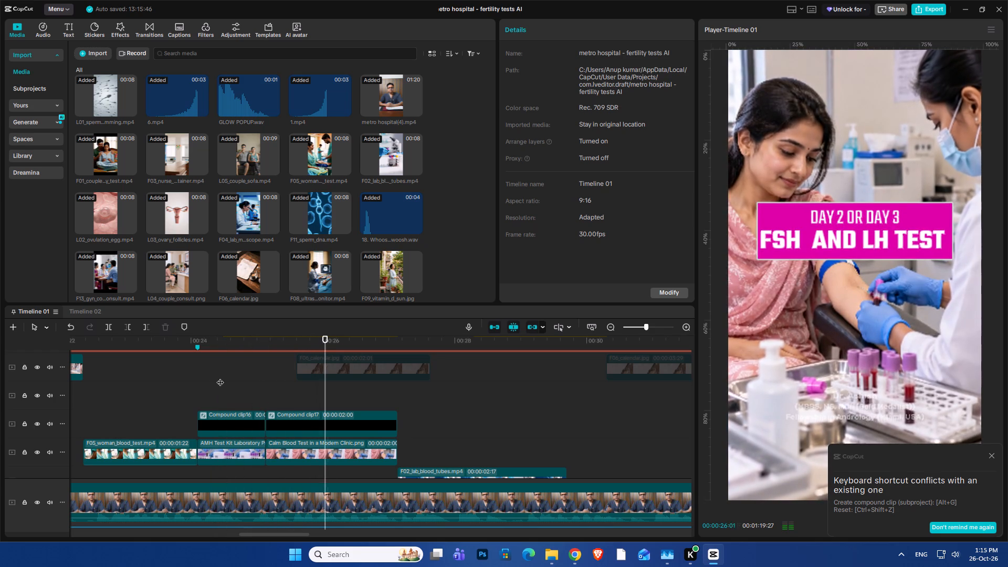
key(space)
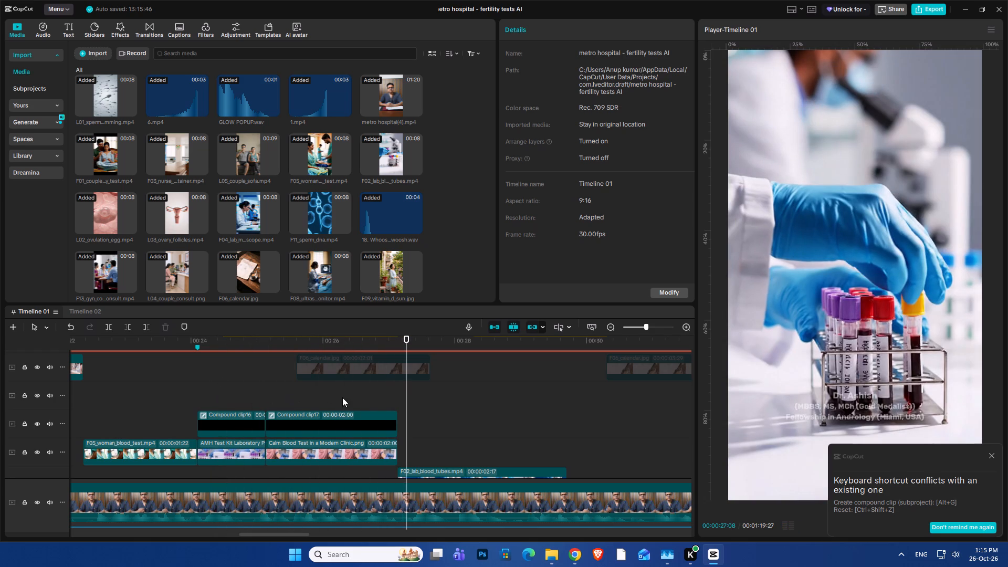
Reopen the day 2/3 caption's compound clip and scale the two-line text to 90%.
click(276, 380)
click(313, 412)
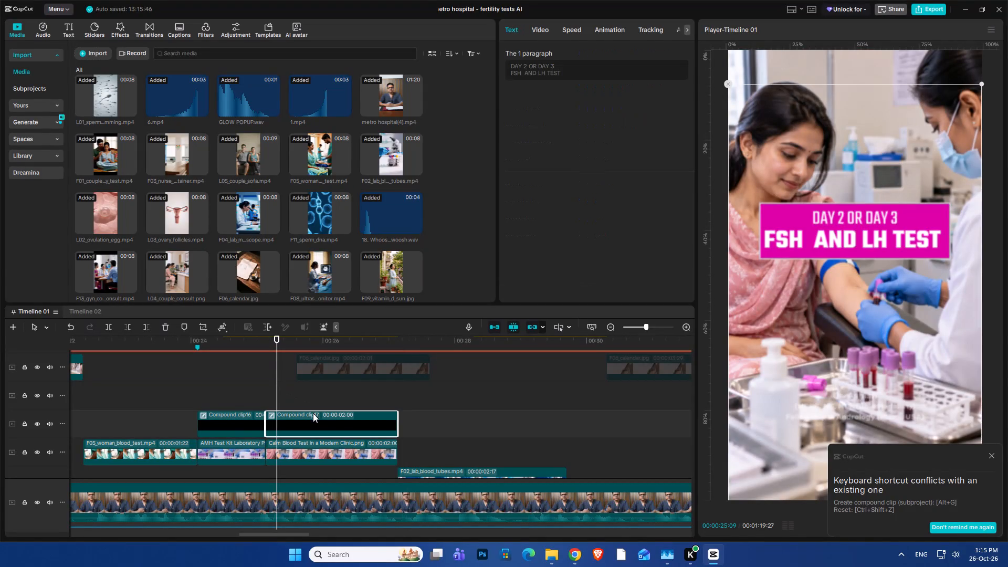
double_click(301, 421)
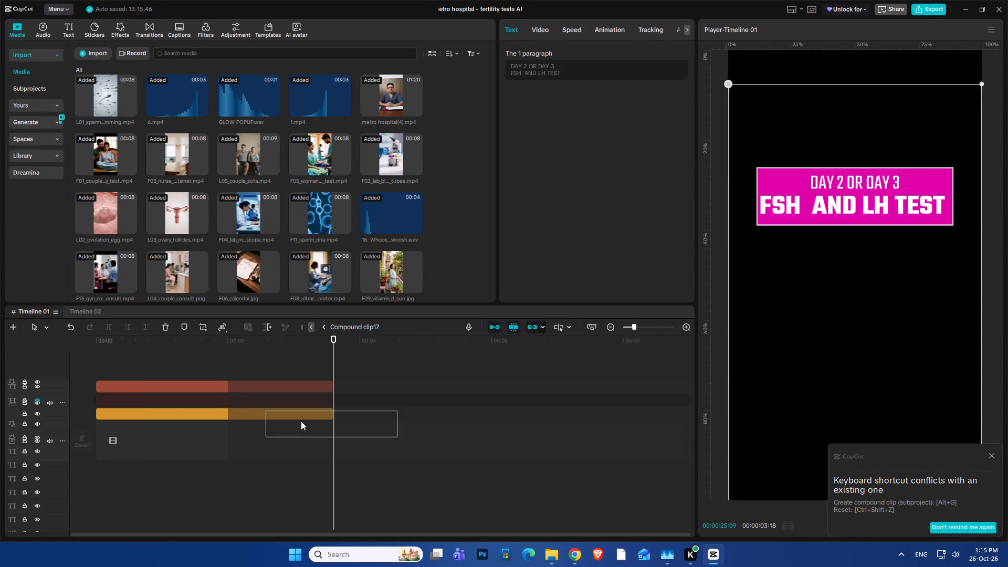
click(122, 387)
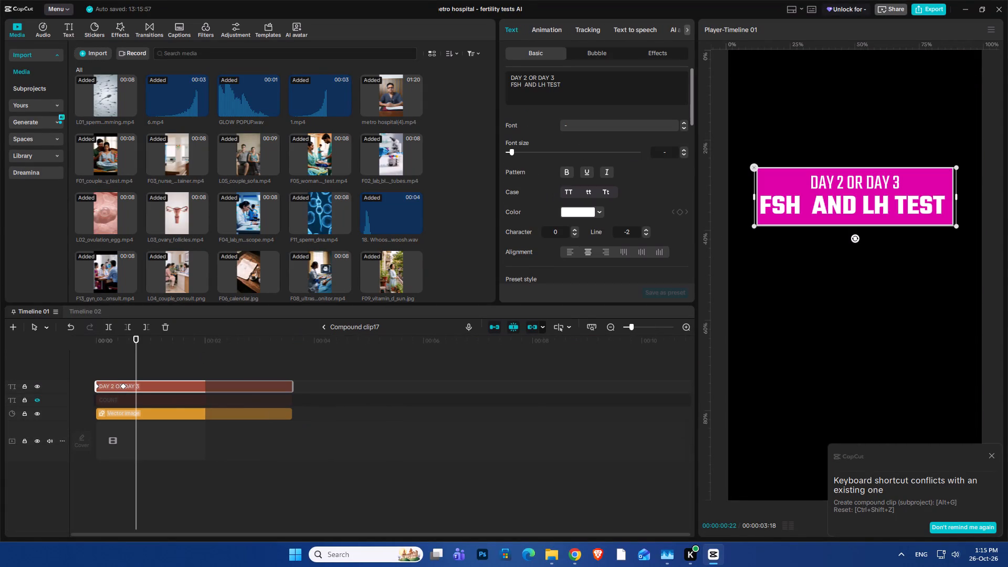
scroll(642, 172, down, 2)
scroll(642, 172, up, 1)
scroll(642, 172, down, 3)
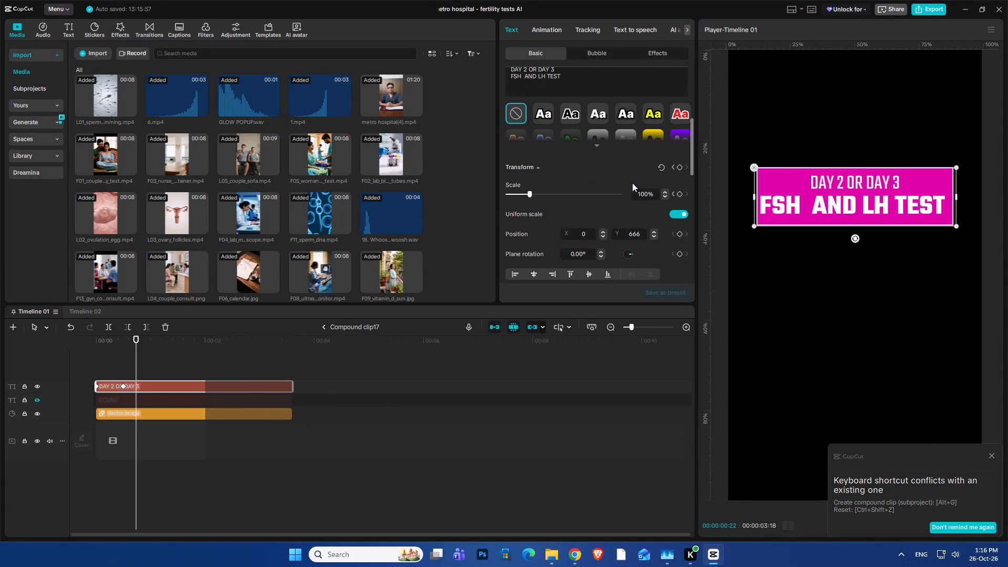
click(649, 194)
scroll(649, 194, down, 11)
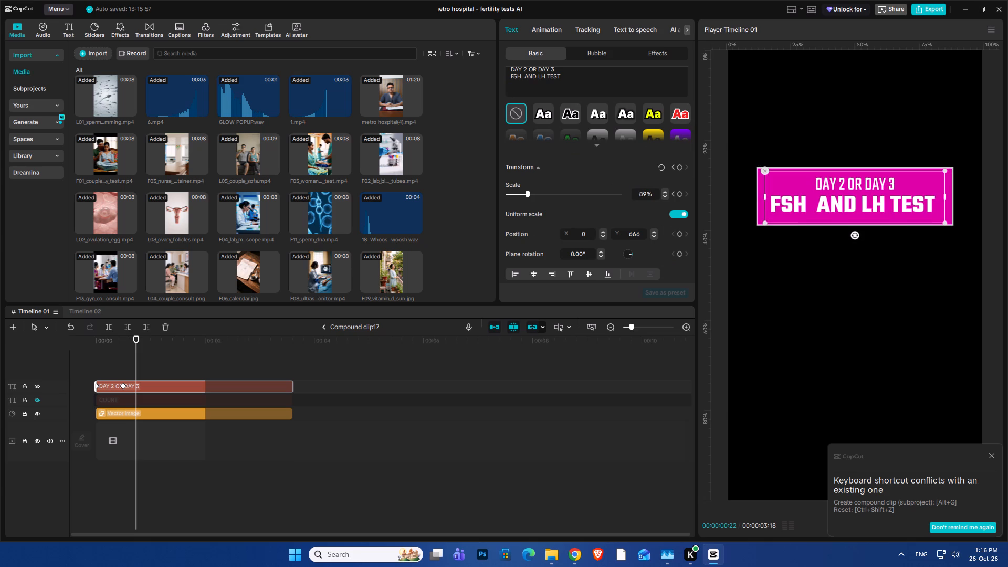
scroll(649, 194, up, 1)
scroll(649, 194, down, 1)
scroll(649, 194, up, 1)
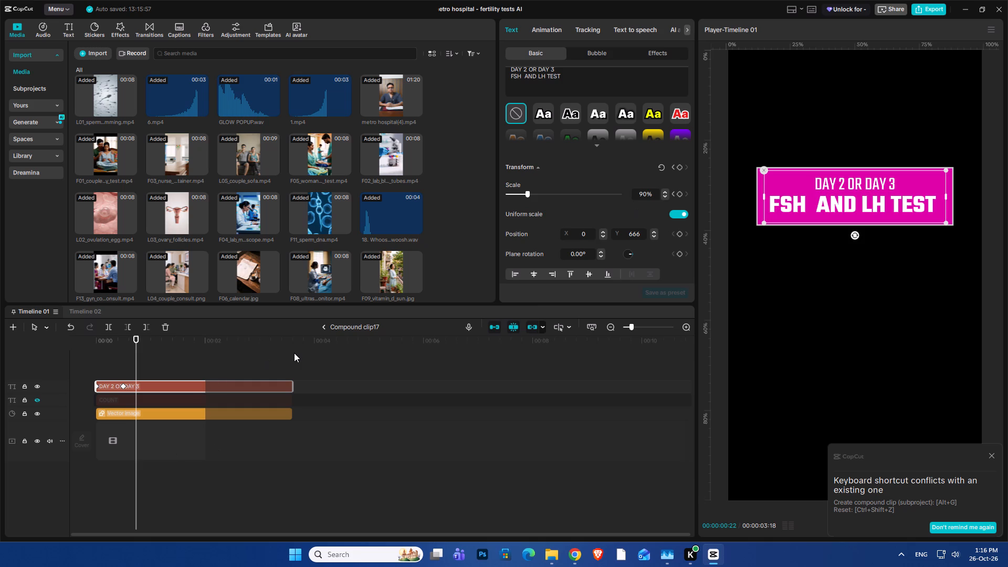
Shrink the pink vector box to 776 by 195 and return to the main timeline.
click(145, 418)
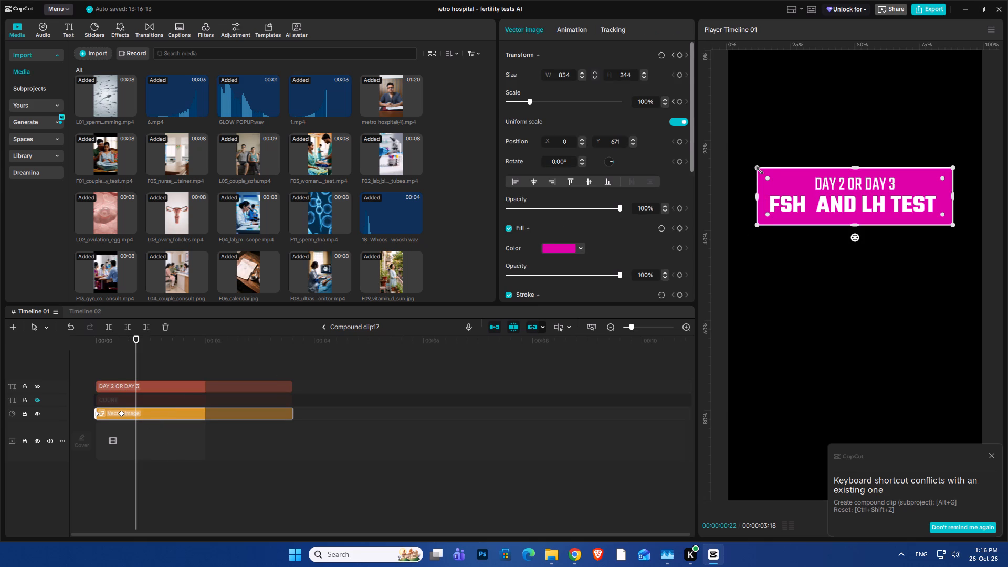
drag(756, 168, 764, 173)
click(326, 326)
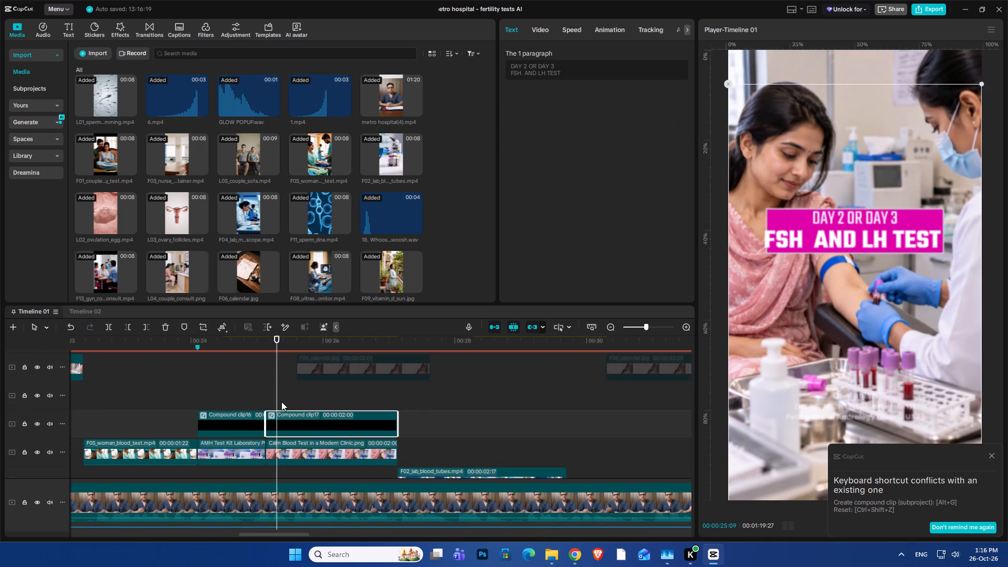
Play back the day 2/3 caption in the main timeline and inside its compound clip to examine the text's scale animation.
click(281, 397)
key(space)
key(space)
double_click(306, 420)
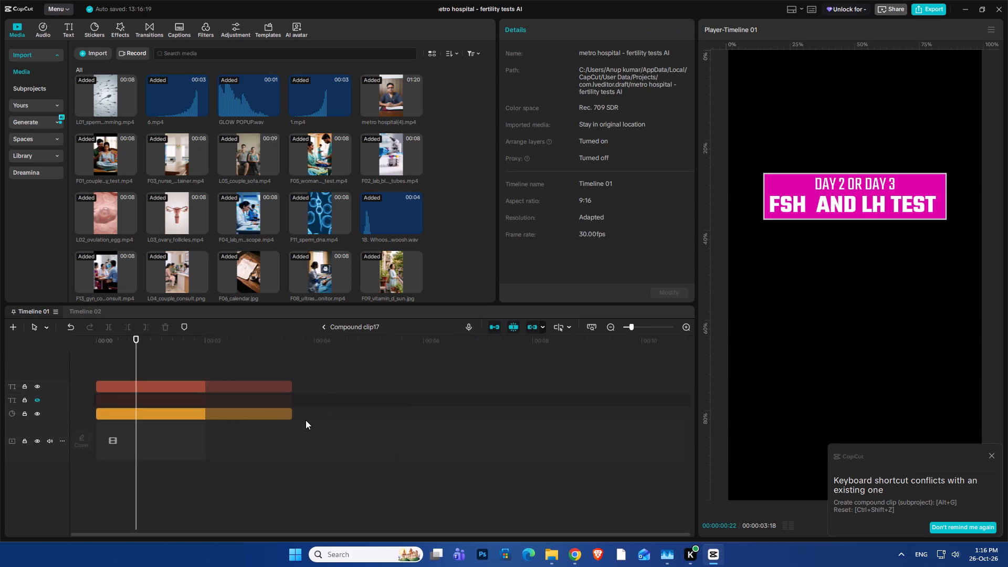
click(108, 383)
drag(113, 342, 94, 343)
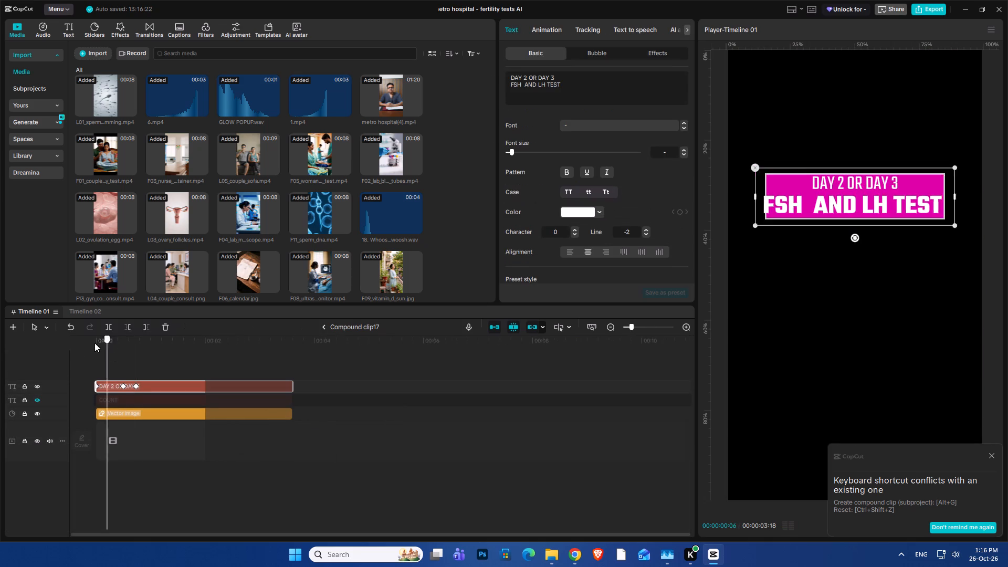
drag(94, 343, 59, 350)
key(space)
key(space)
key(space)
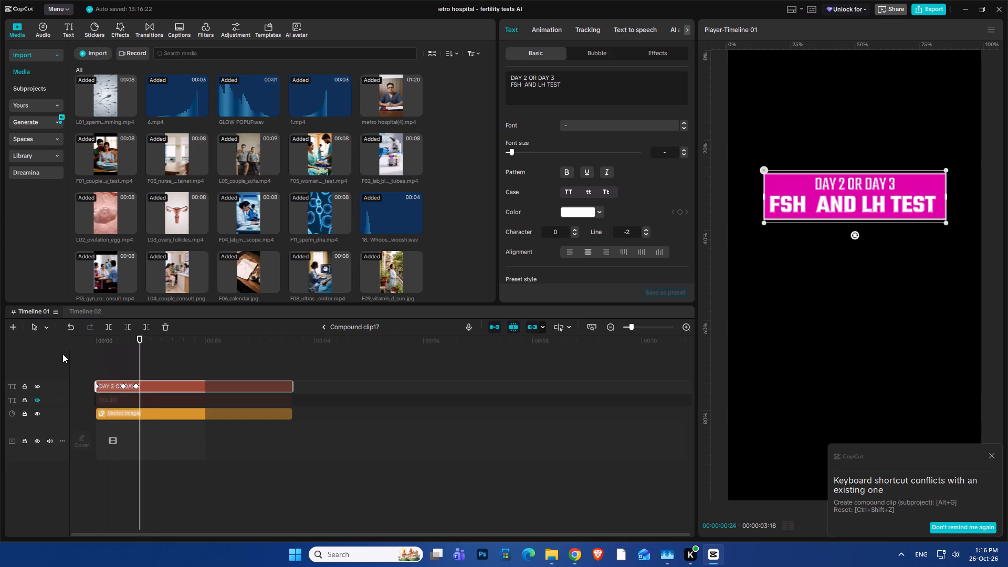
key(space)
Delete the extra scale keyframe at 00:00:00:22 from the caption text.
drag(151, 350, 137, 360)
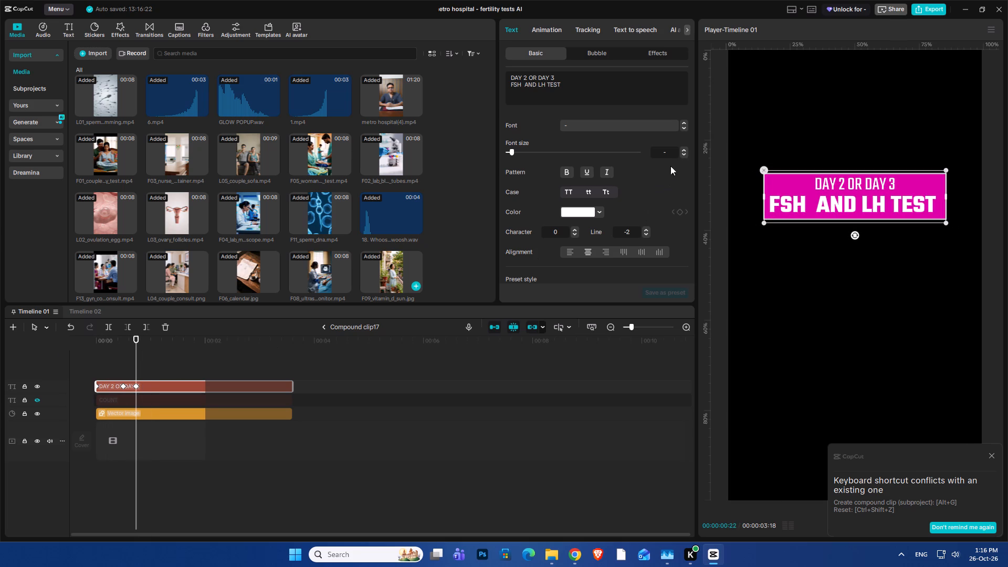
key(d)
key(ctrl+z)
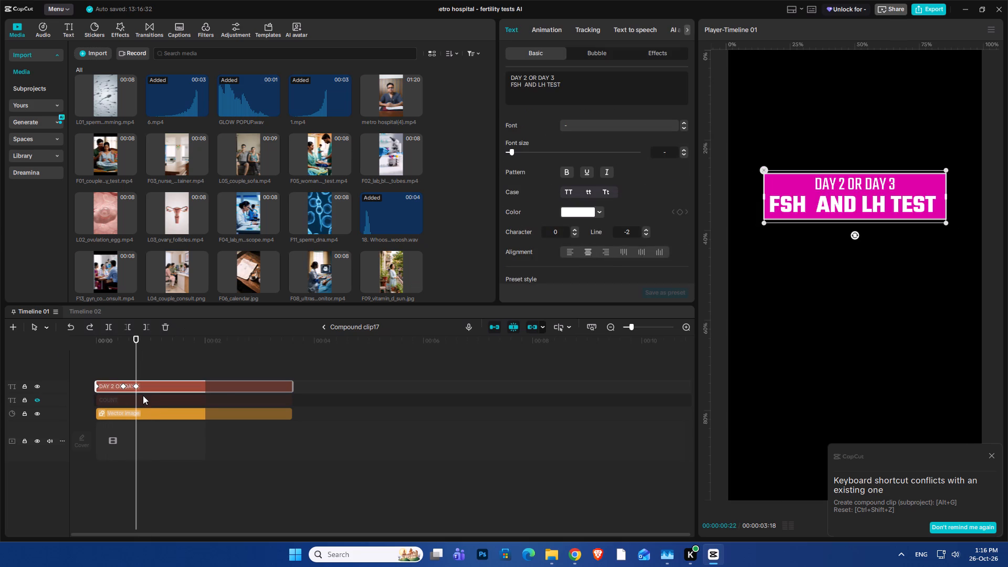
click(132, 383)
key(d)
Set the font size of the whole two-line caption to 15, working at the text's second scale keyframe.
click(107, 346)
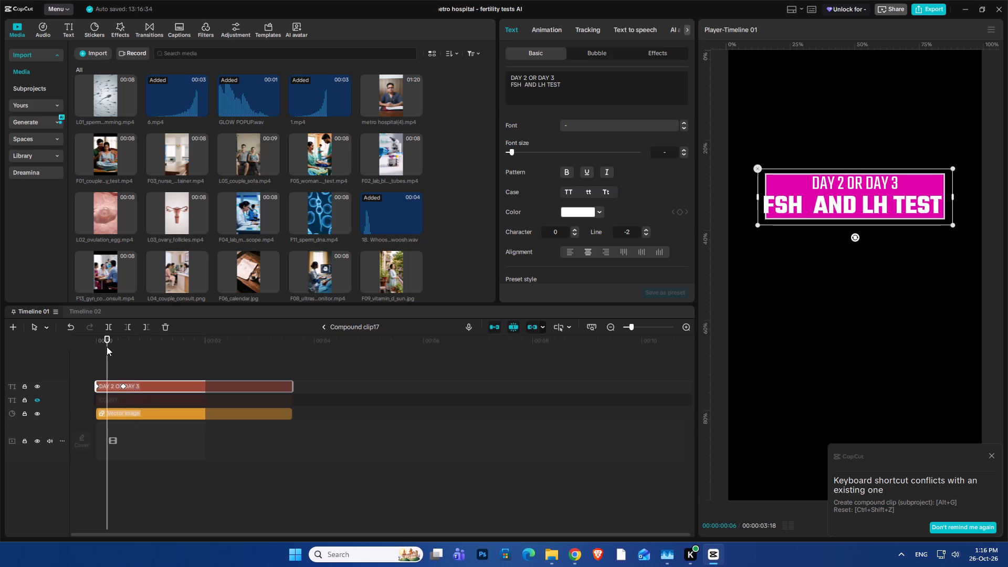
drag(107, 346, 75, 366)
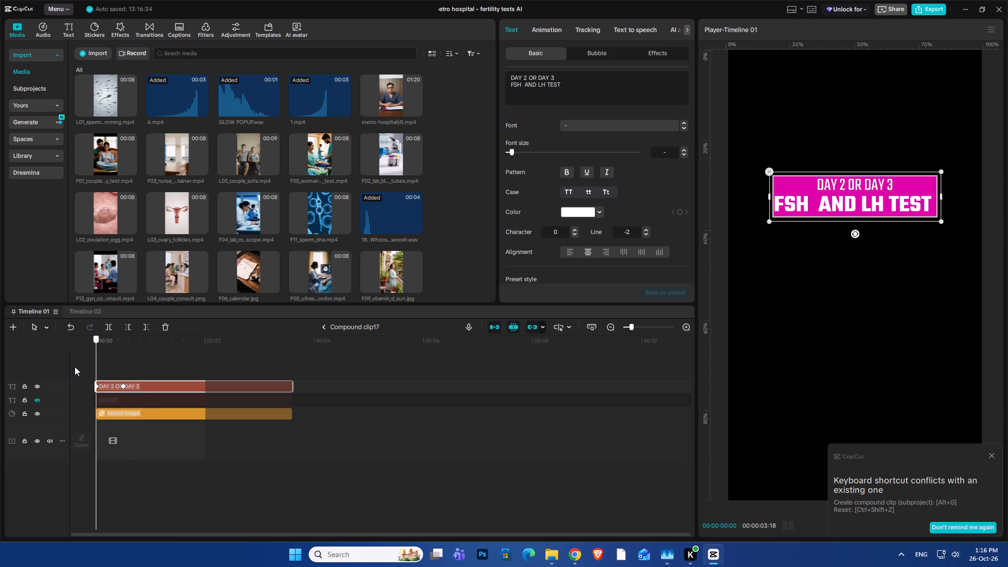
drag(75, 366, 125, 358)
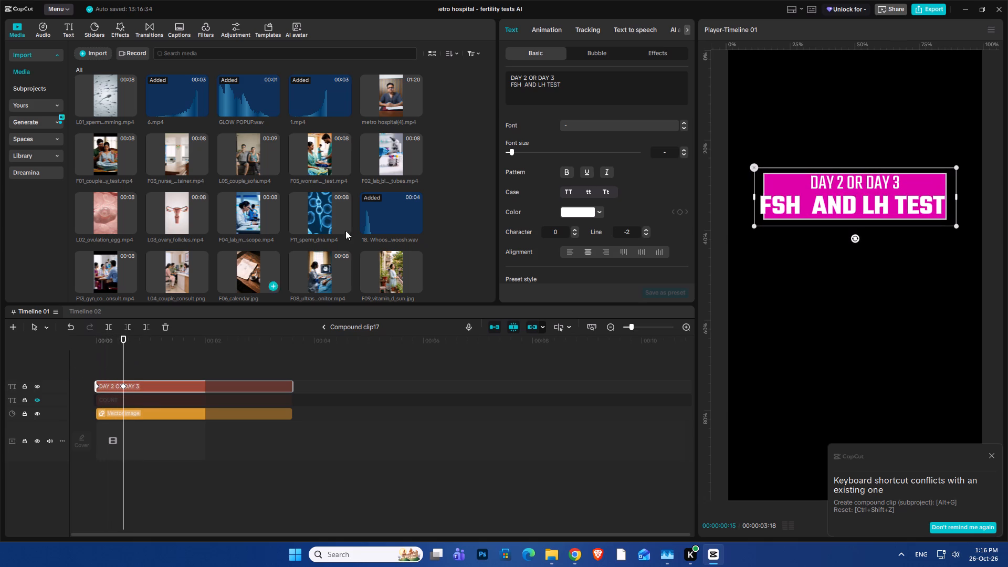
click(664, 154)
scroll(664, 154, down, 2)
scroll(664, 154, up, 2)
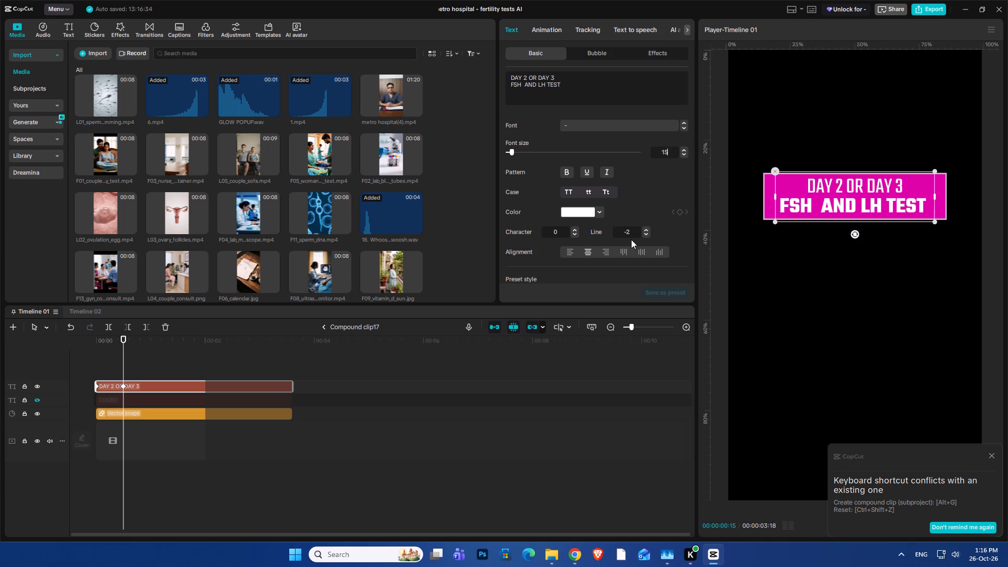
Set the font size of only the "DAY 2 OR DAY 3" line to 14.
drag(565, 75, 478, 75)
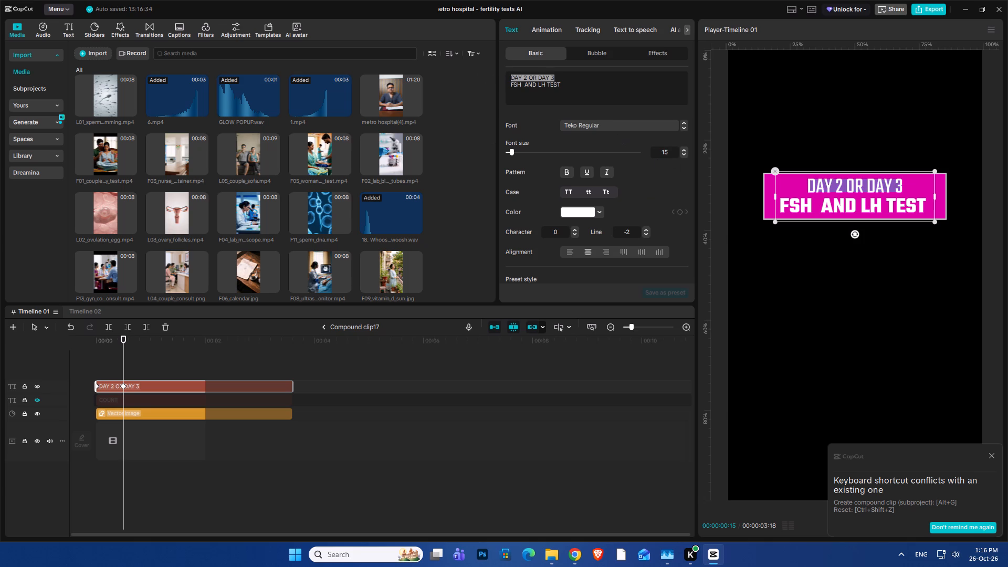
click(665, 154)
scroll(665, 154, down, 2)
scroll(665, 154, up, 1)
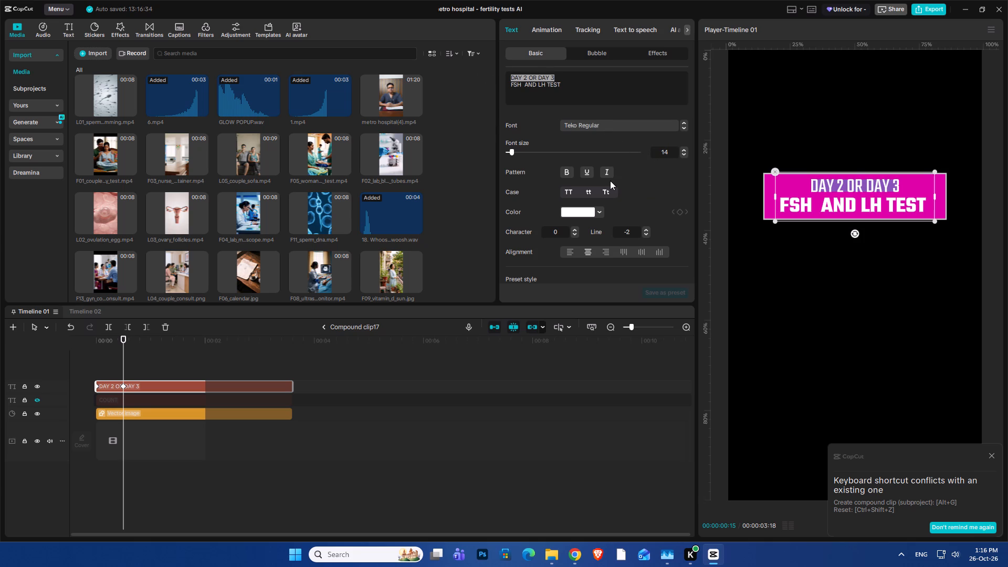
Shrink the pink vector box to fit closely around the smaller text and return to the main timeline.
click(135, 369)
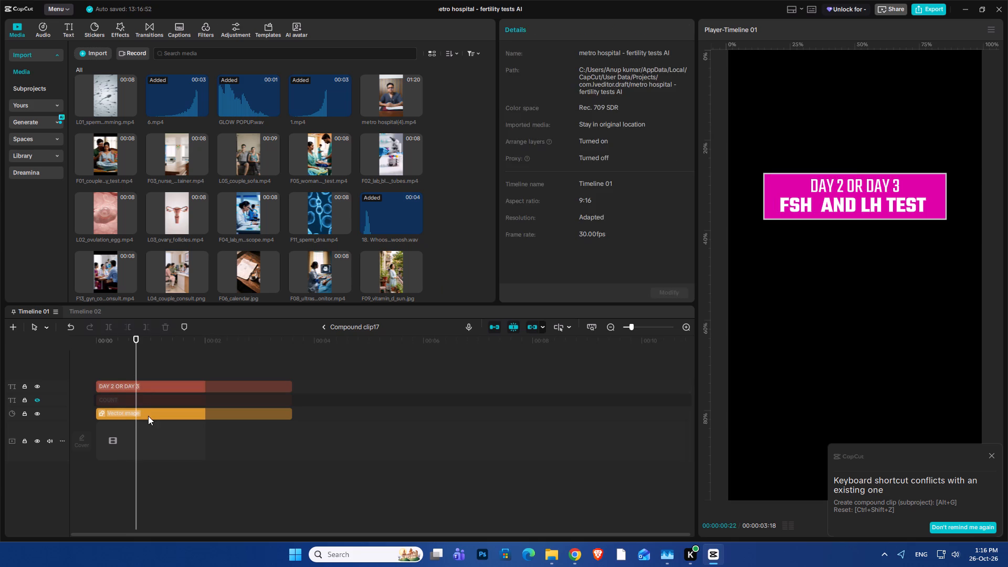
click(148, 416)
drag(762, 172, 764, 175)
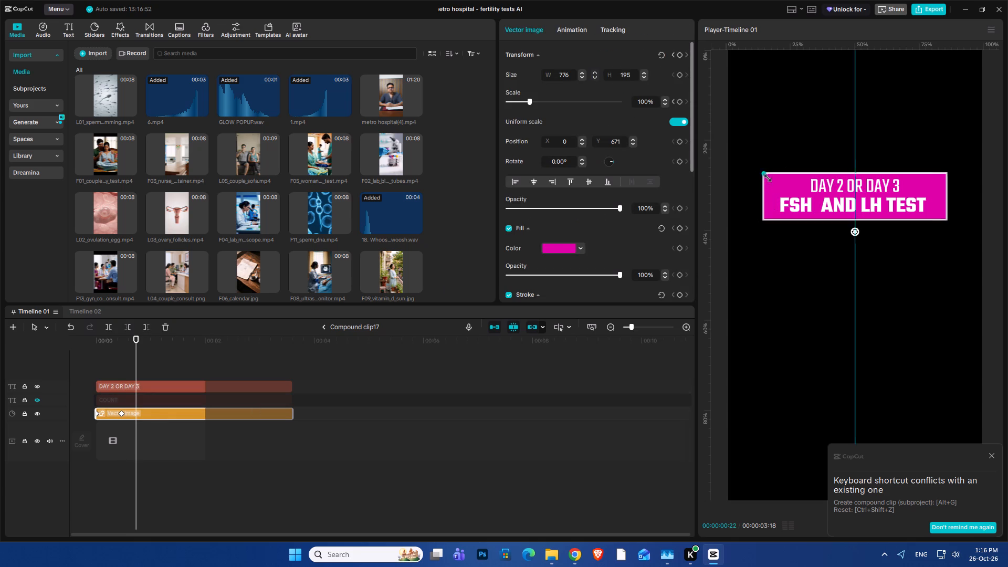
drag(764, 175, 773, 175)
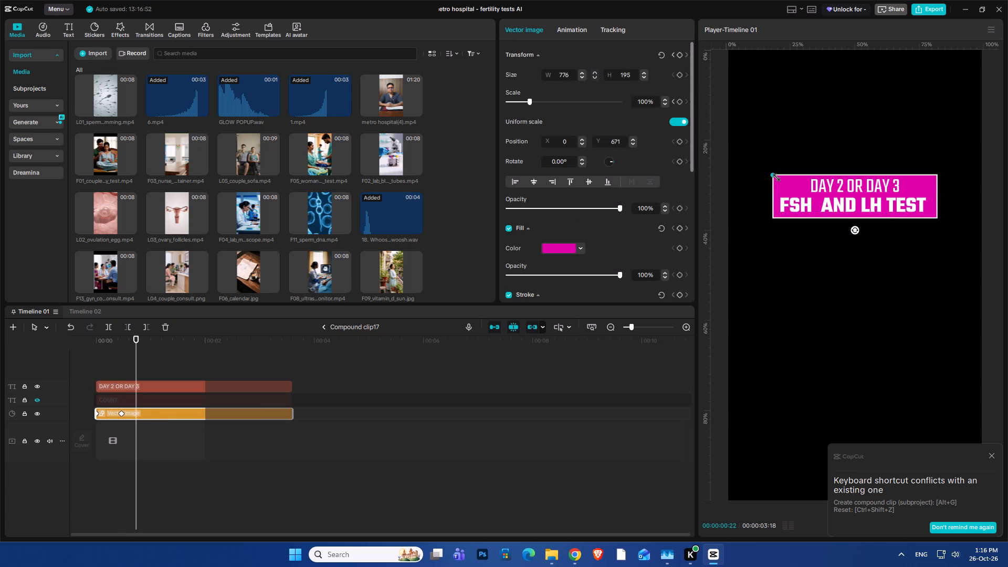
drag(773, 175, 768, 175)
click(323, 322)
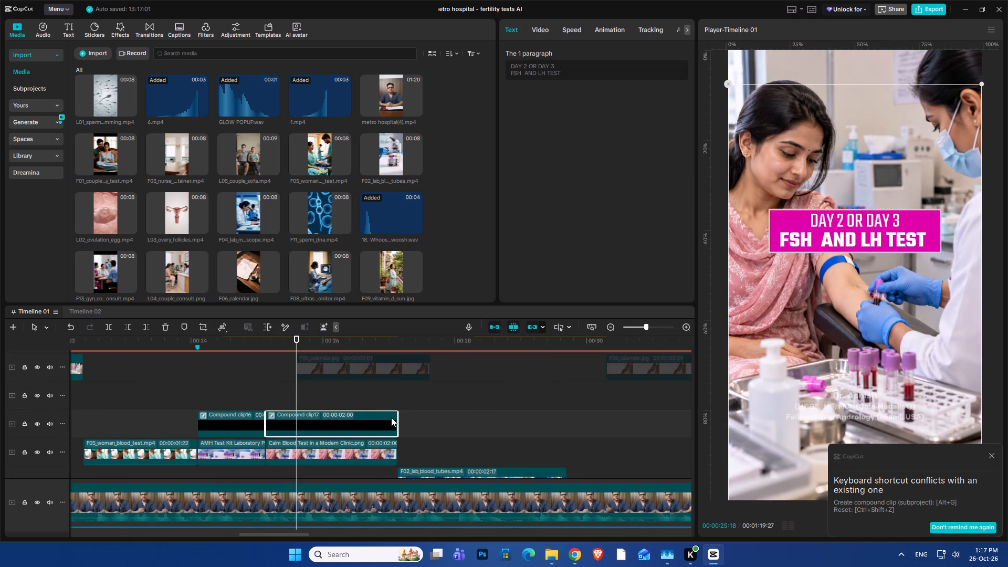
Move the day 2/3 caption clip straight down in the frame to about Y -900, keeping it horizontally centred.
click(832, 225)
drag(852, 160, 853, 231)
Set the scale of the day 2/3 caption's compound clip to 109%.
click(533, 31)
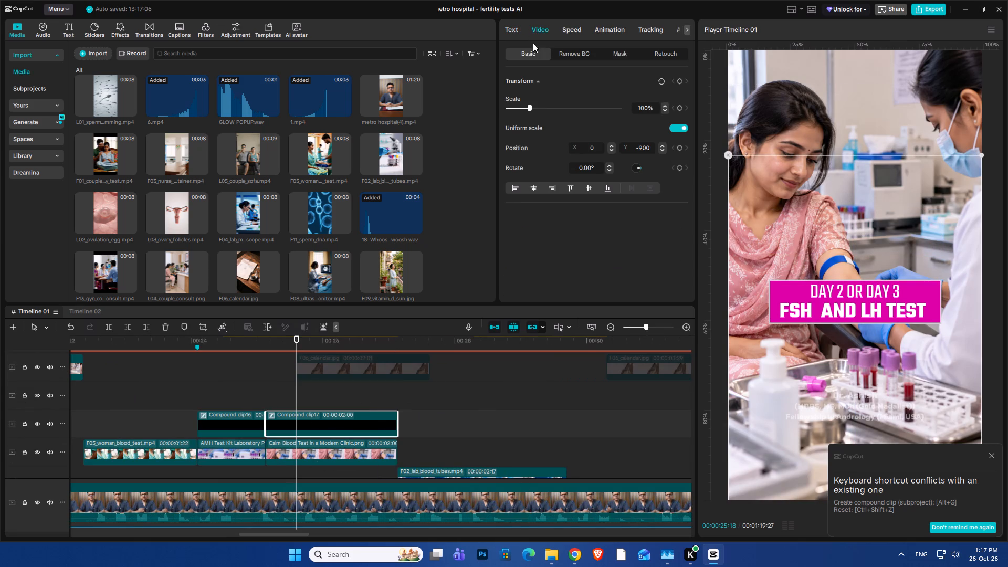
click(646, 106)
scroll(646, 106, up, 9)
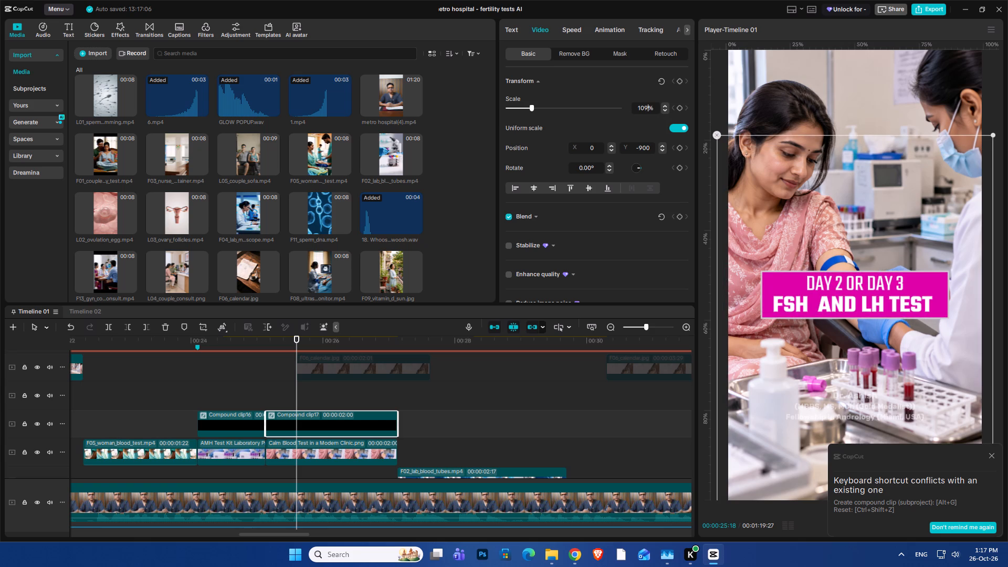
Move the day 2/3 FSH and LH caption clip lower in the frame to about X 40, Y -1177.
drag(814, 199, 807, 236)
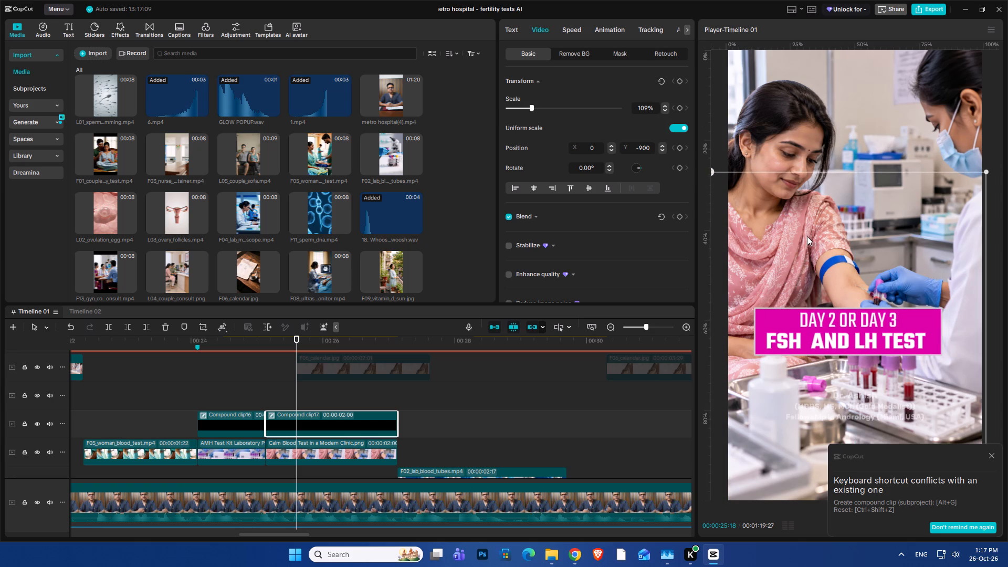
drag(807, 236, 817, 229)
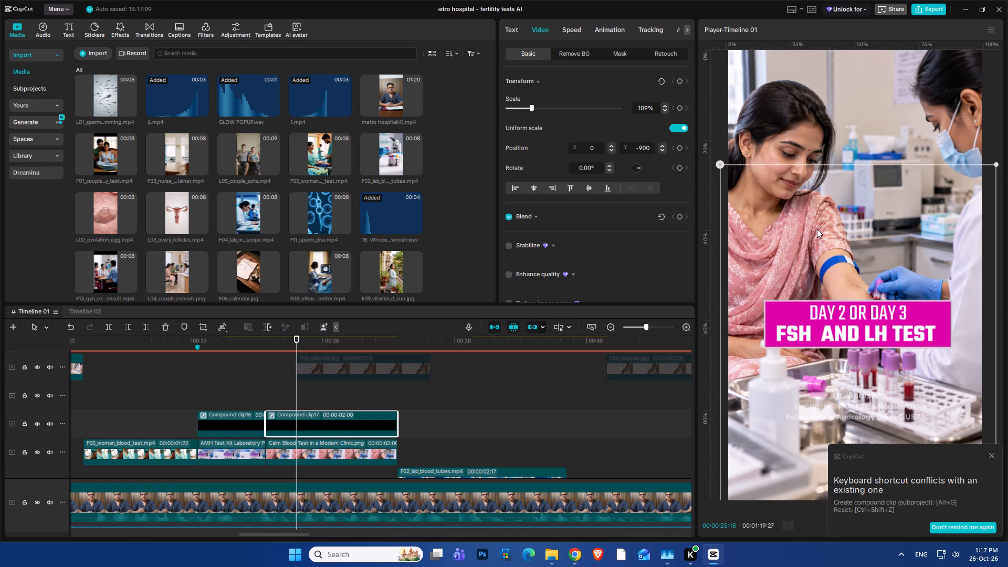
drag(817, 229, 818, 232)
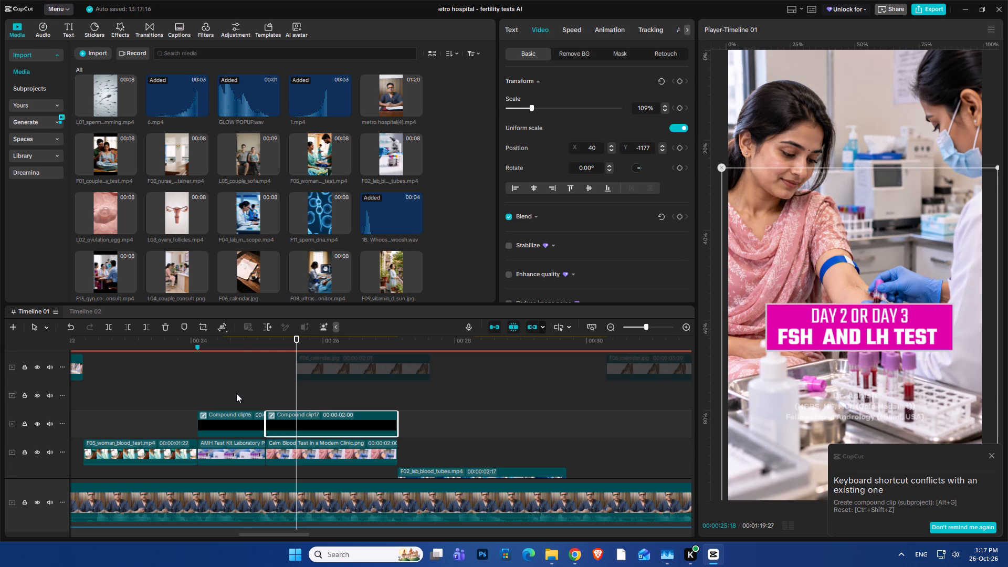
click(236, 393)
key(space)
key(space)
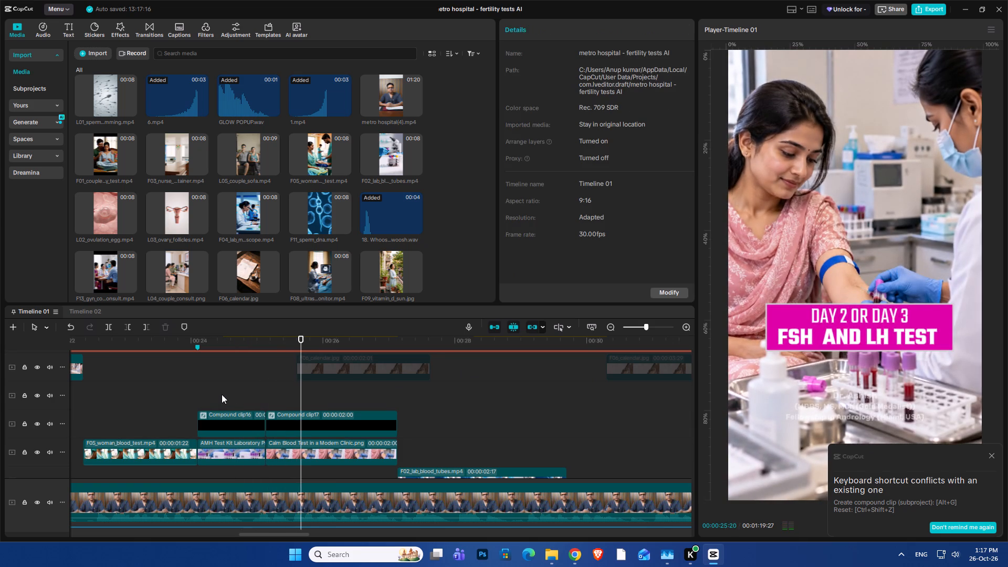
Place a duplicate of the SPERM COUNT caption clip at the start of the F02_lab_blood_tubes footage and play it back.
key(space)
key(space)
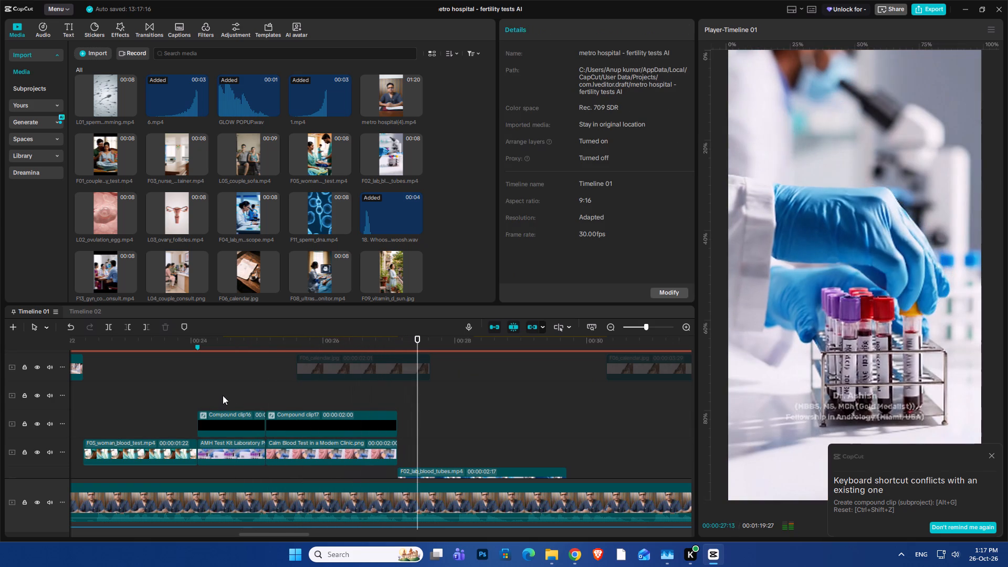
key(space)
key(space)
click(206, 428)
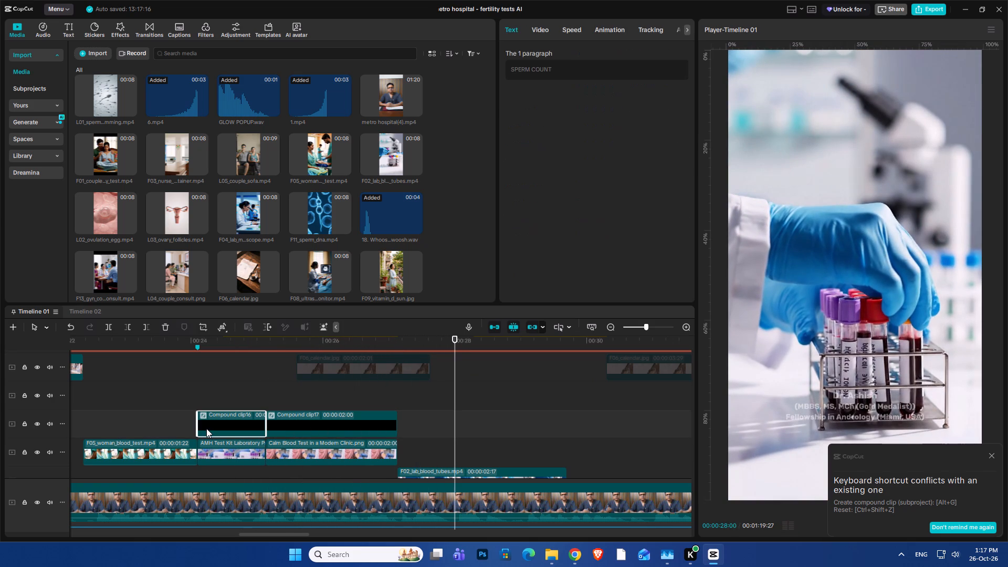
alt+drag(206, 428, 406, 455)
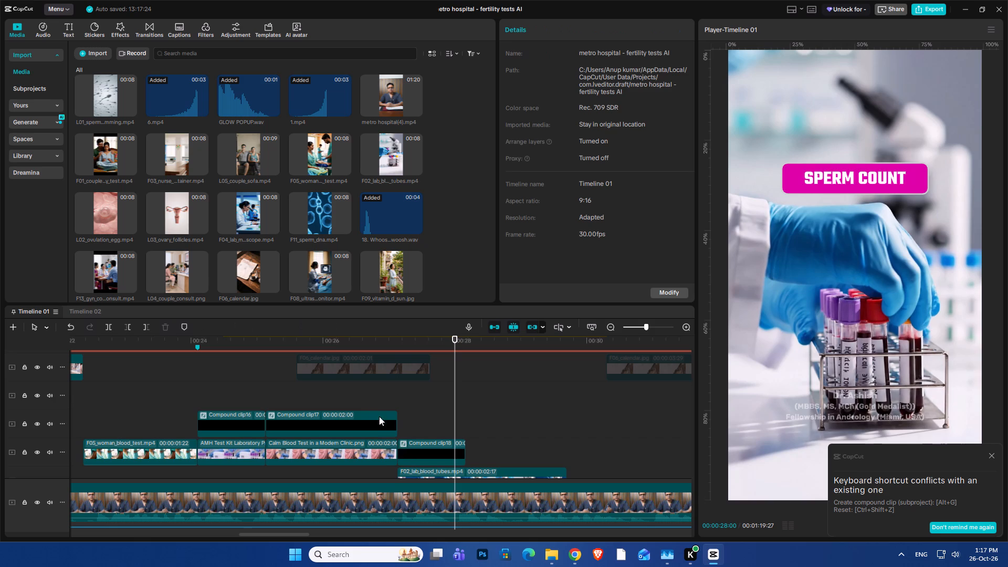
click(367, 394)
key(space)
key(space)
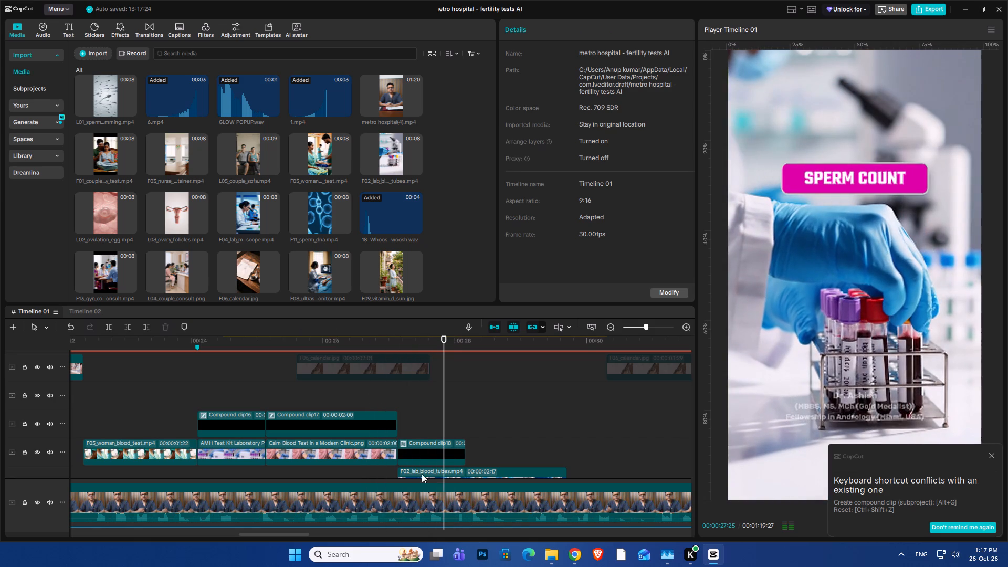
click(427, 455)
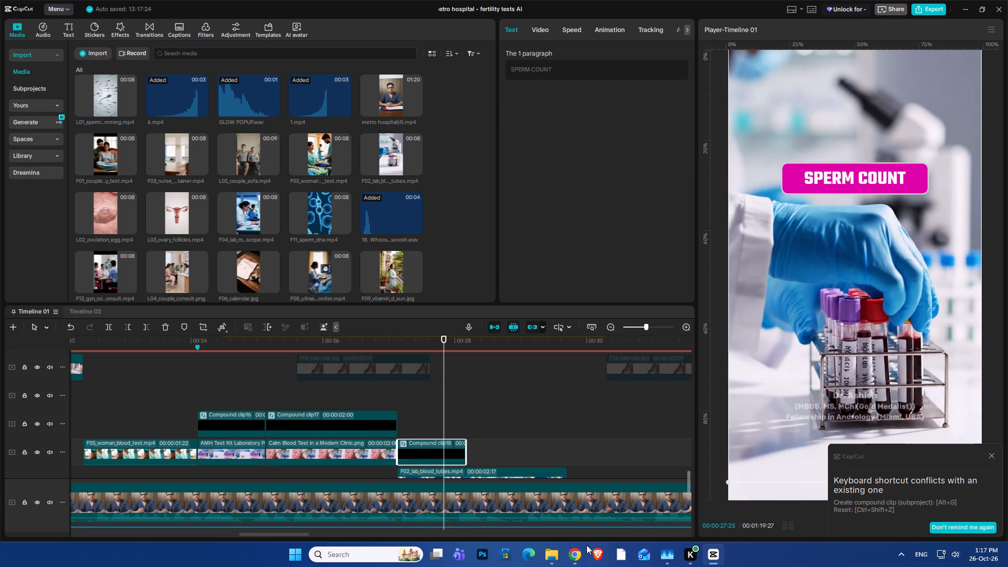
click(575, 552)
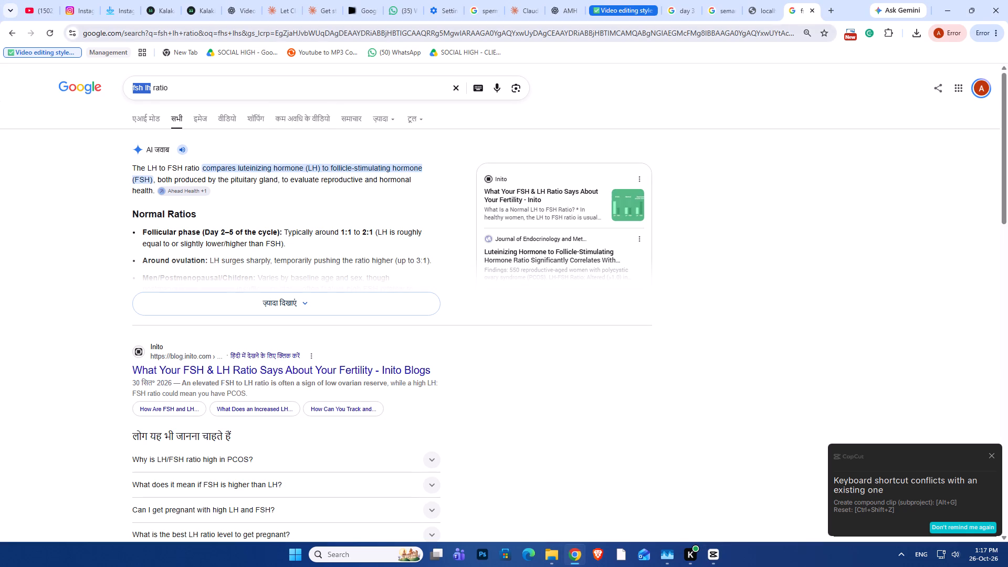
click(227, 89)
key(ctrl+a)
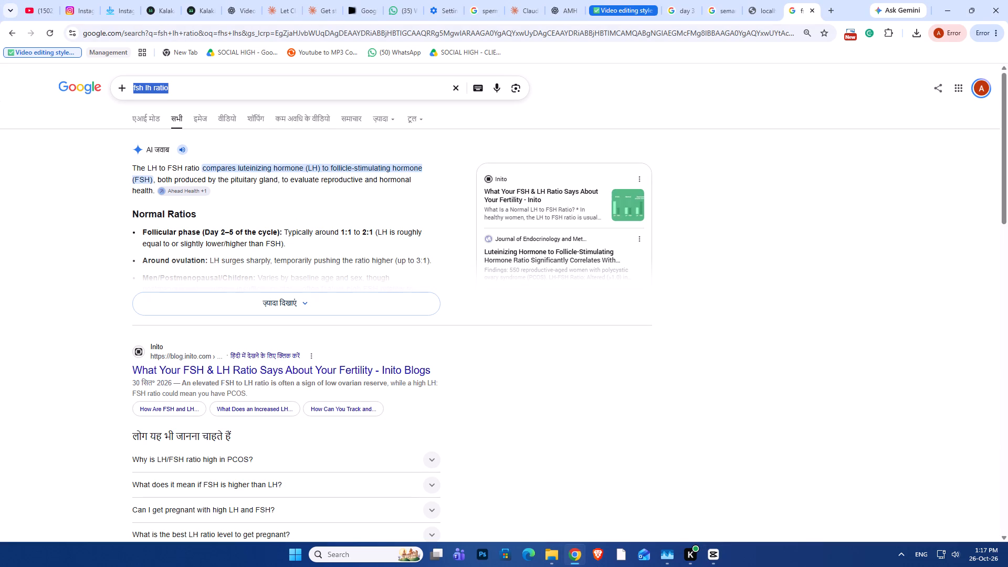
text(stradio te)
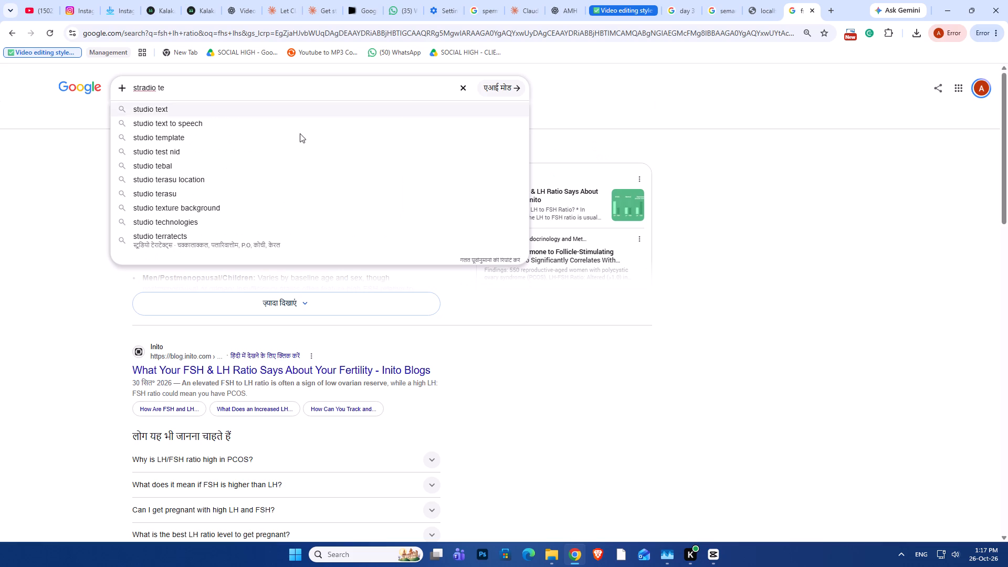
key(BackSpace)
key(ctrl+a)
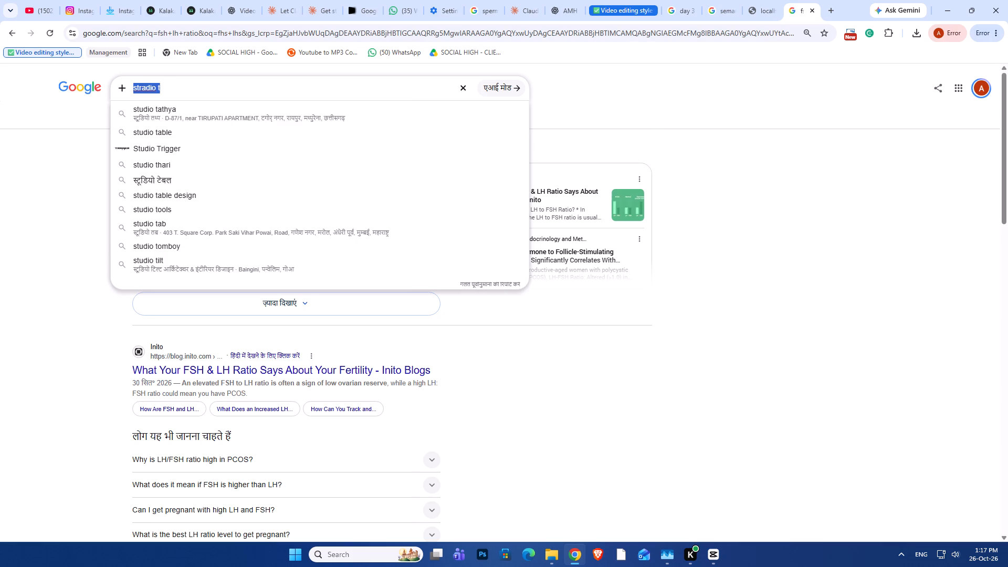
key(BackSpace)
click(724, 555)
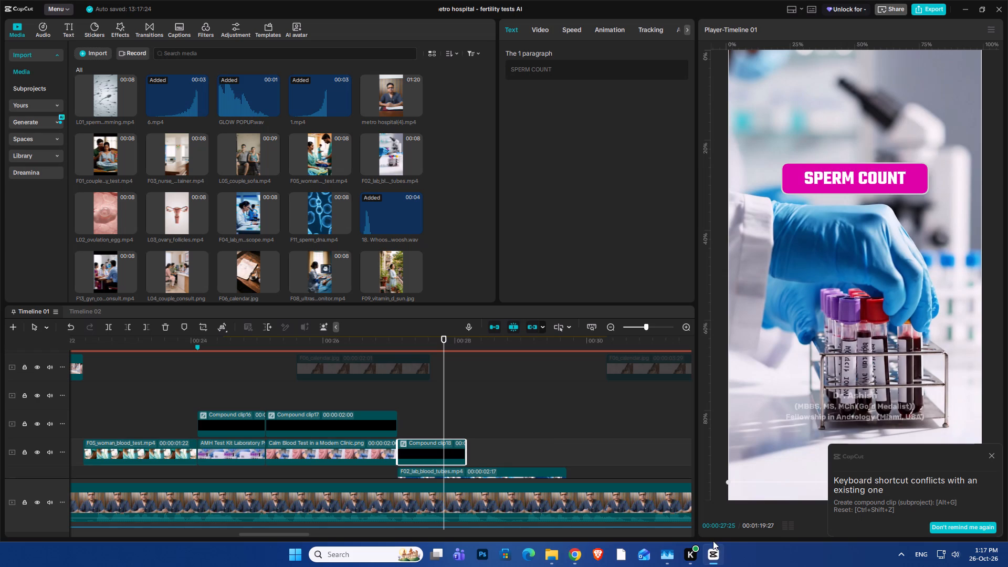
Find the hidden ESTRADIOL text clip on the timeline and copy its wording.
scroll(458, 337, down, 3)
scroll(455, 373, up, 20)
scroll(455, 373, up, 7)
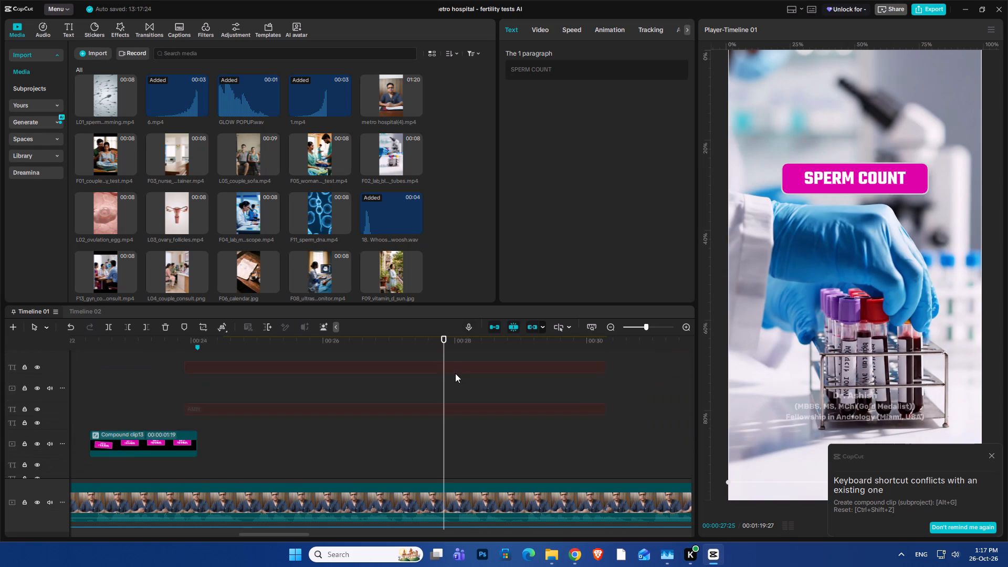
scroll(455, 373, up, 12)
scroll(455, 373, down, 3)
scroll(455, 373, up, 12)
click(437, 407)
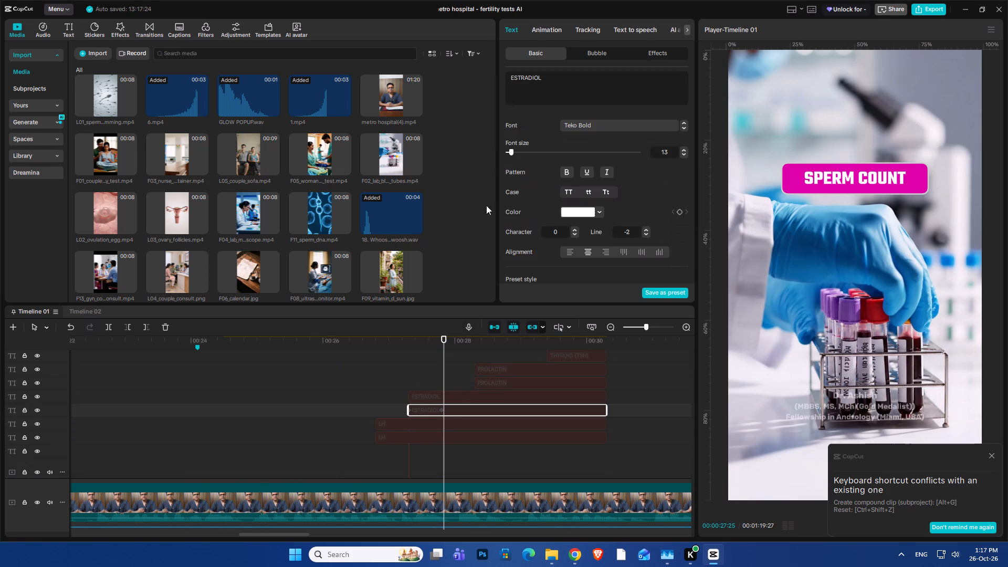
ctrl+click(548, 92)
key(ctrl+a)
key(ctrl+c)
Paste ESTRADIOL into the Windows search box, copy it again from there, and return to the editing timeline.
click(358, 558)
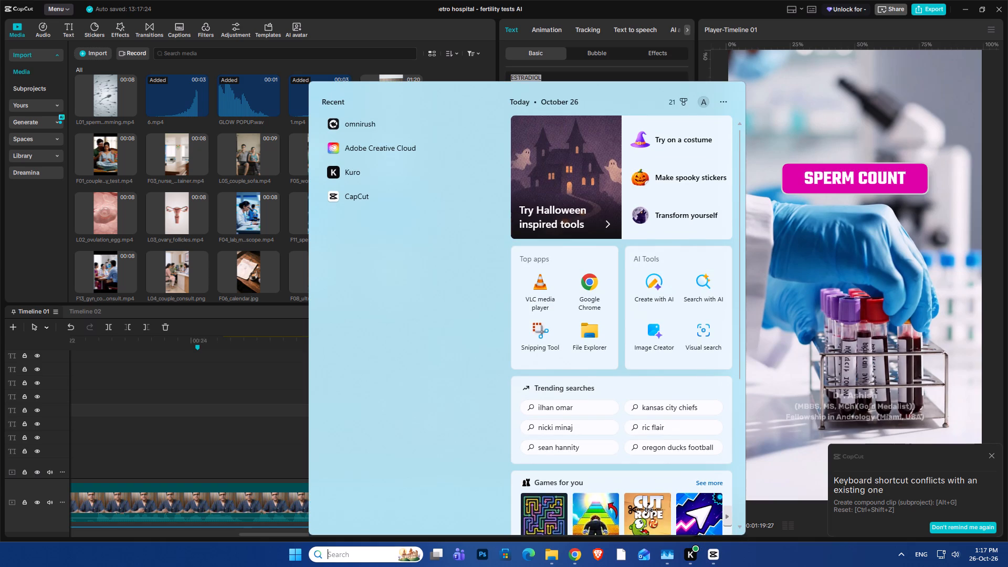
key(ctrl+v)
key(ctrl+a)
key(ctrl+v)
key(ctrl+c)
key(ctrl+c)
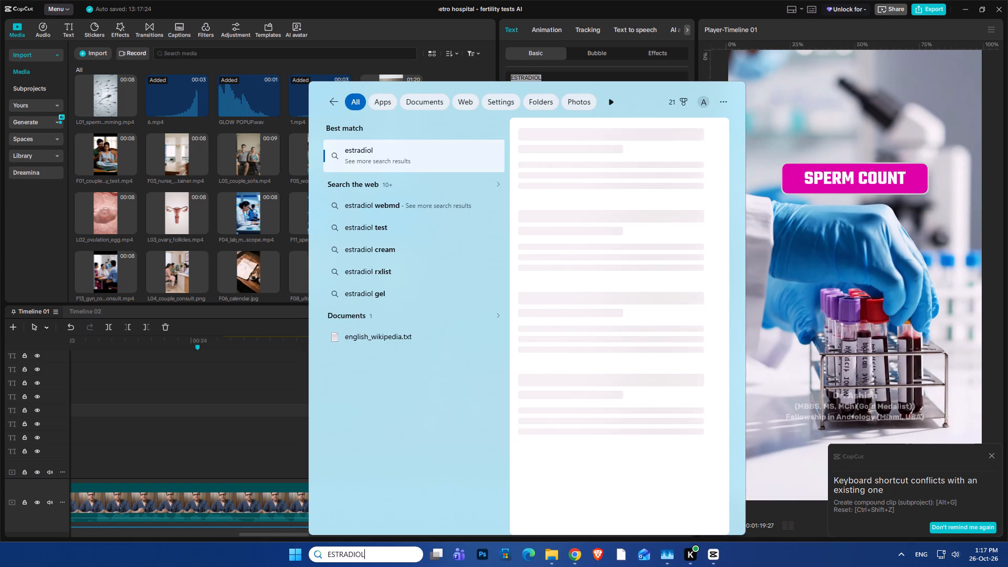
click(269, 427)
Play back the day 2/3 FSH and LH caption to check how it looks over the blood-test footage.
scroll(491, 476, down, 14)
scroll(419, 418, up, 7)
scroll(418, 418, down, 5)
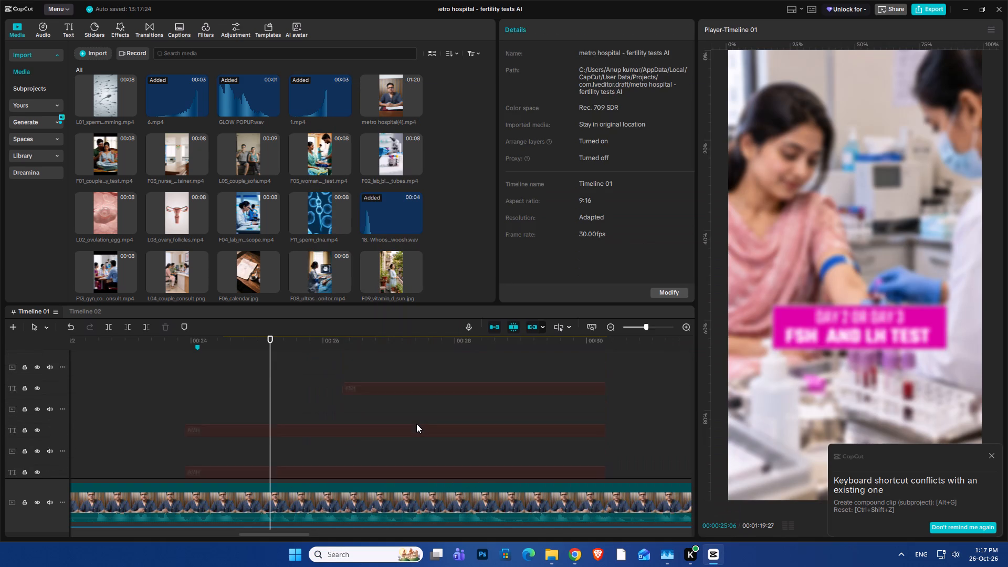
scroll(416, 424, down, 20)
scroll(416, 424, down, 4)
key(space)
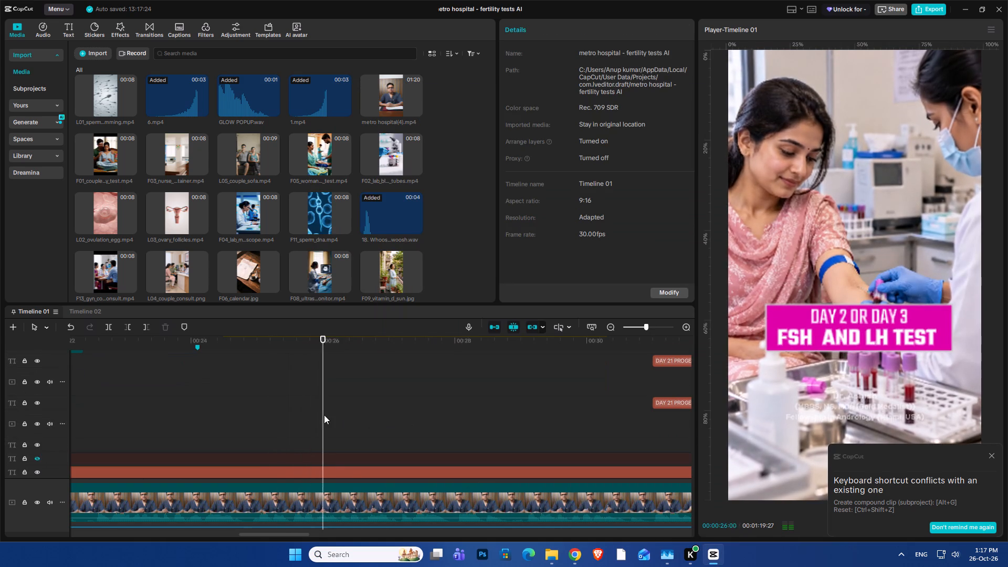
key(space)
scroll(292, 458, down, 14)
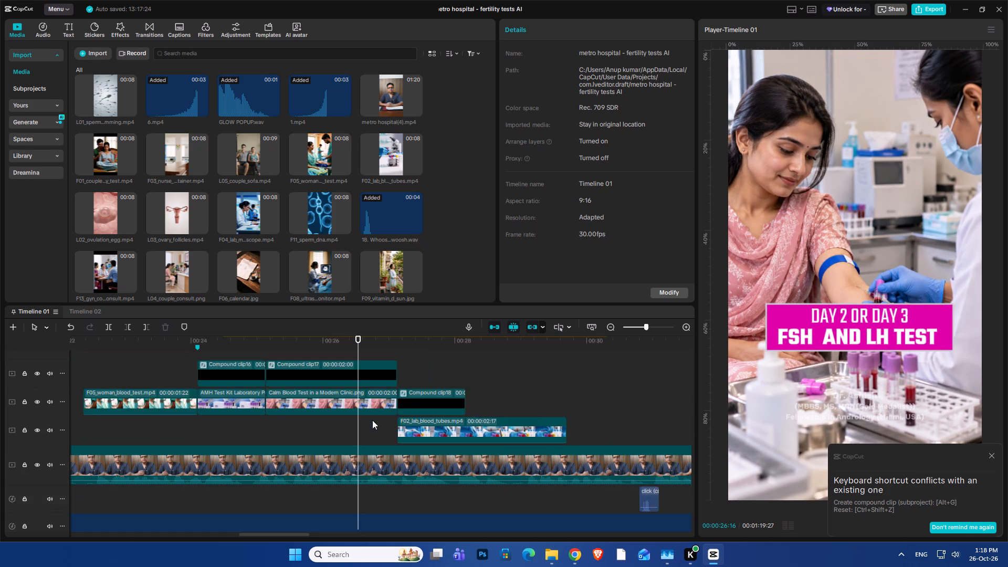
scroll(372, 420, up, 5)
scroll(372, 420, down, 4)
Inside the day 2/3 caption's compound clip, set the pink vector box's white stroke weight to 6 and return to the main timeline.
double_click(357, 384)
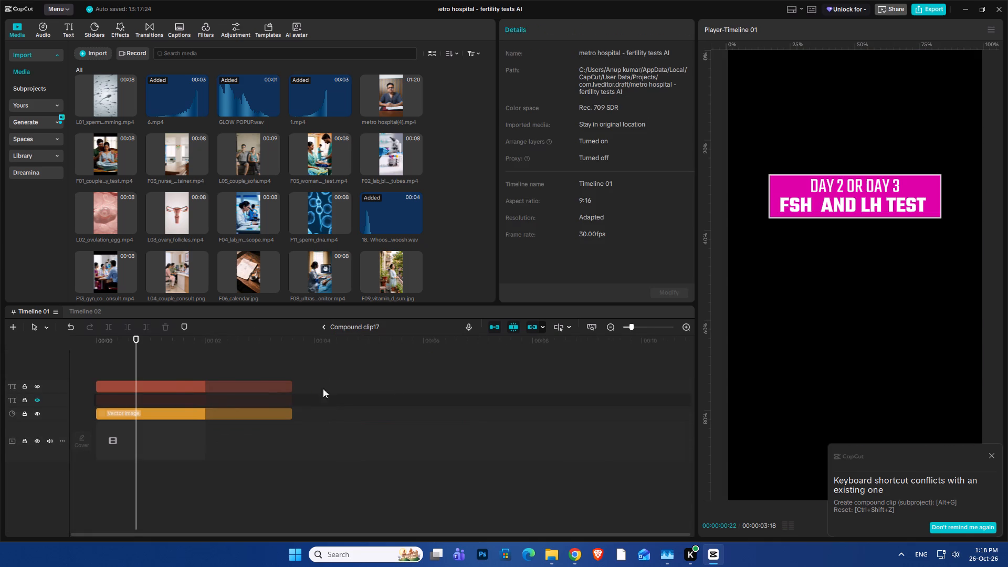
click(174, 382)
click(181, 416)
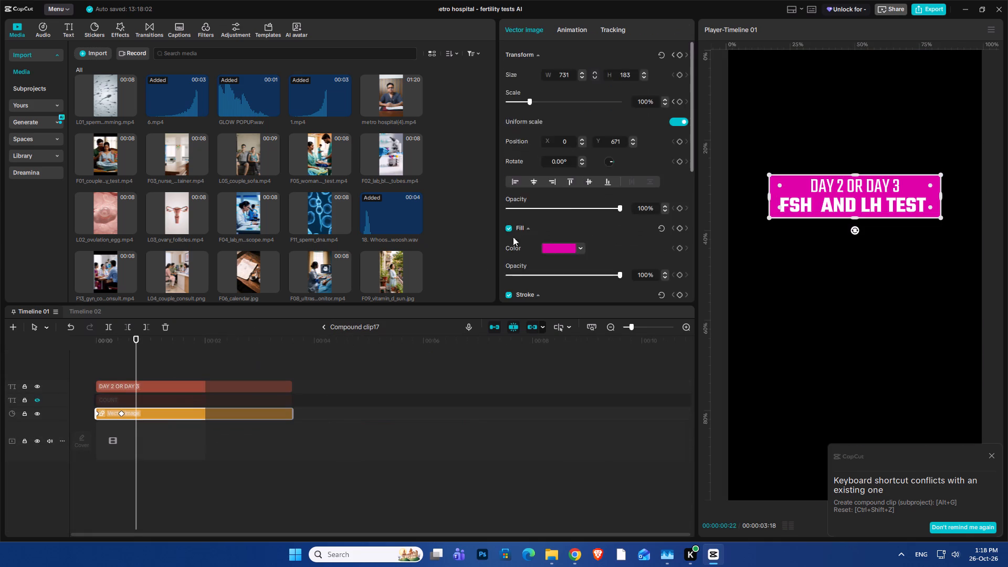
scroll(598, 190, down, 7)
scroll(598, 190, up, 1)
click(560, 124)
drag(535, 147, 478, 114)
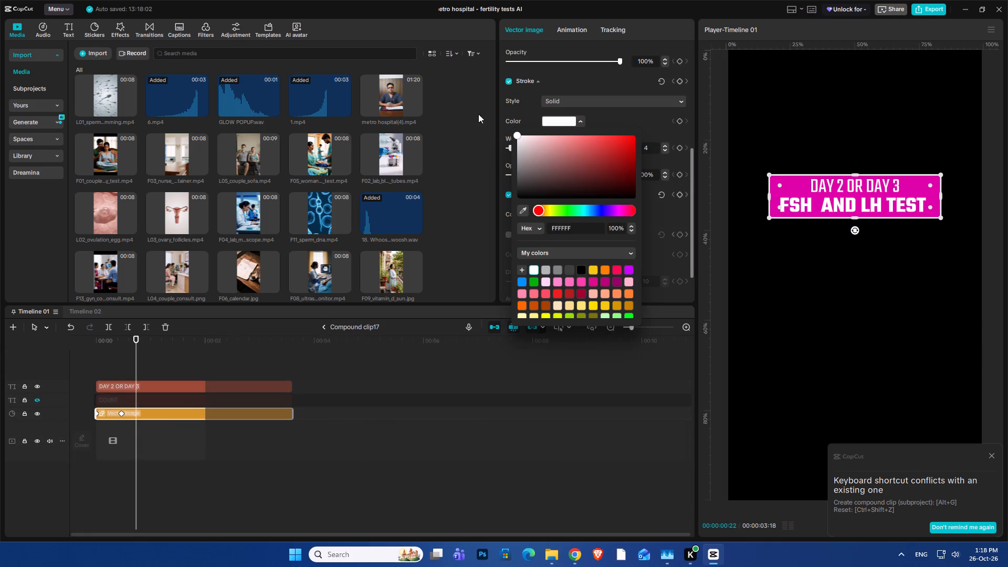
drag(478, 114, 472, 110)
click(390, 344)
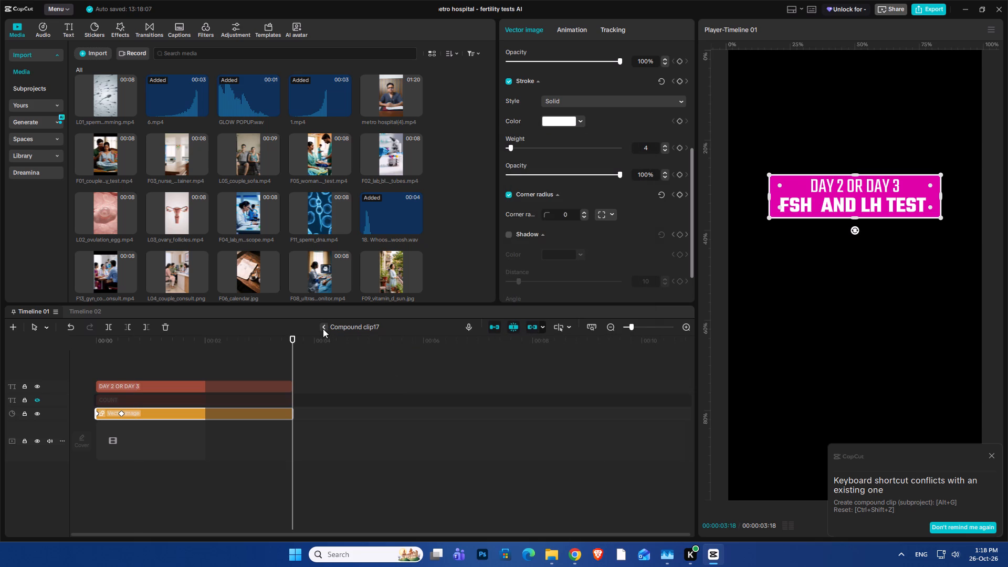
scroll(540, 220, down, 5)
scroll(540, 220, up, 7)
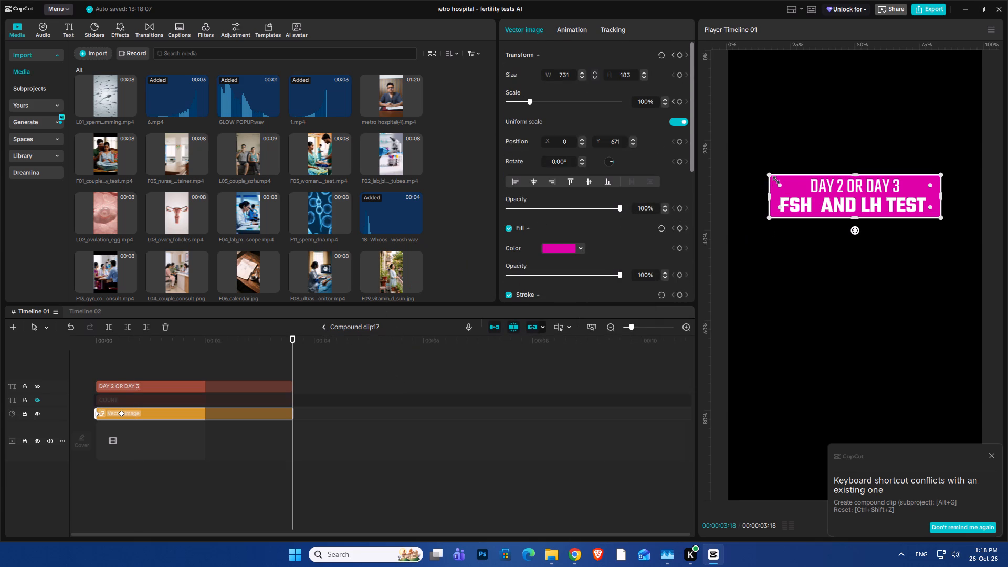
scroll(572, 210, down, 2)
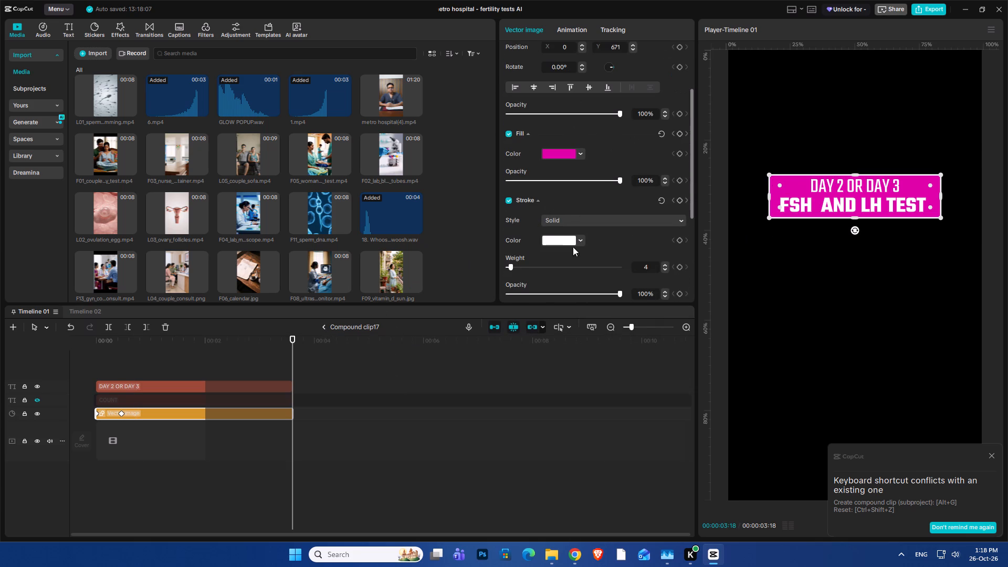
click(643, 263)
scroll(643, 263, up, 4)
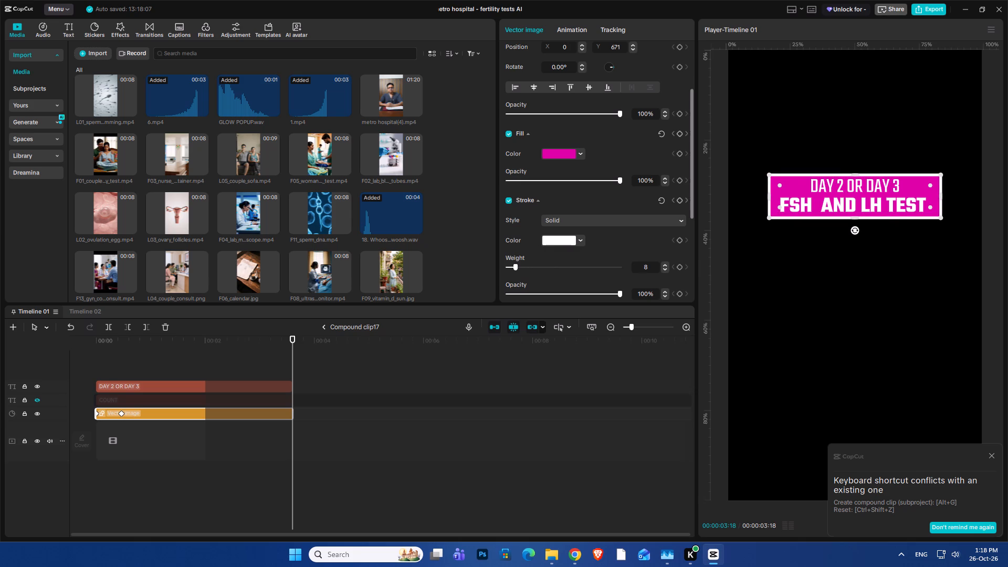
scroll(643, 263, down, 3)
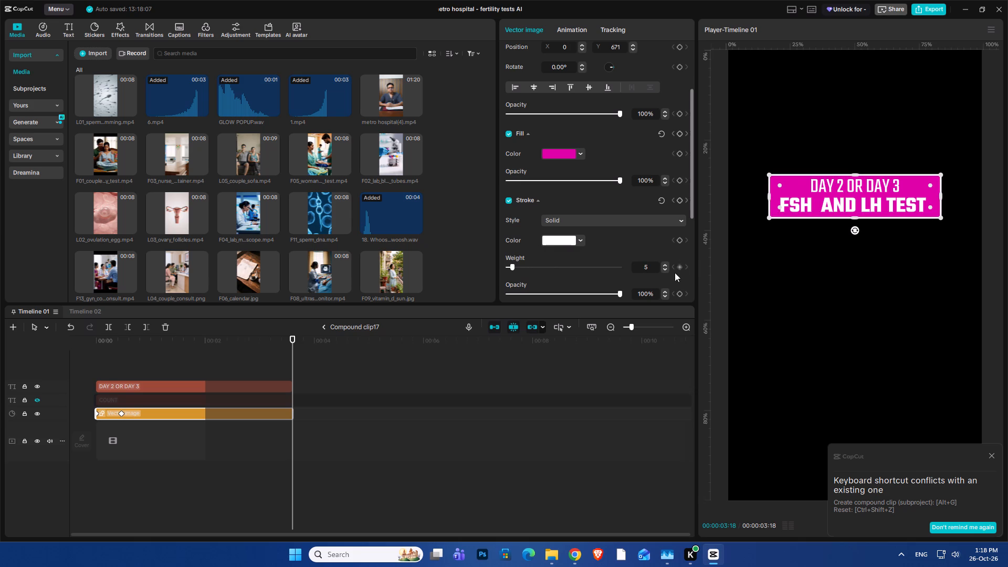
scroll(655, 269, up, 1)
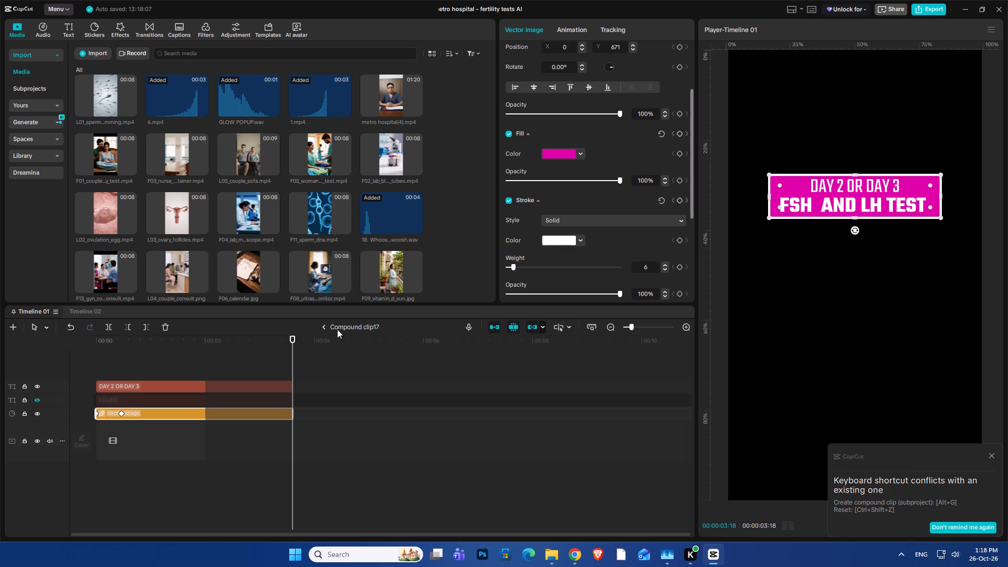
click(322, 325)
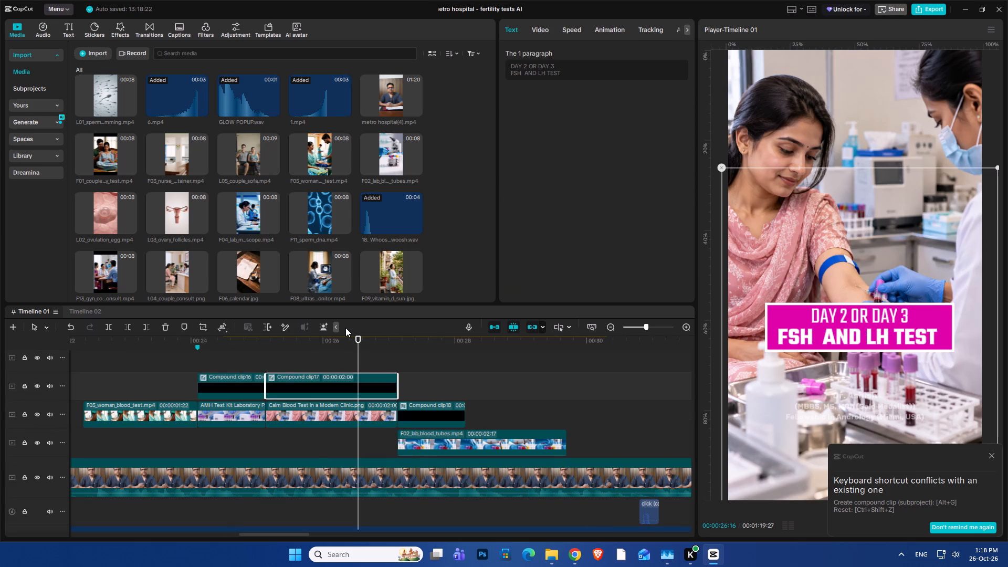
Replace the SPERM COUNT caption over the blood-tubes footage with ESTRADIOL and play it back.
key(space)
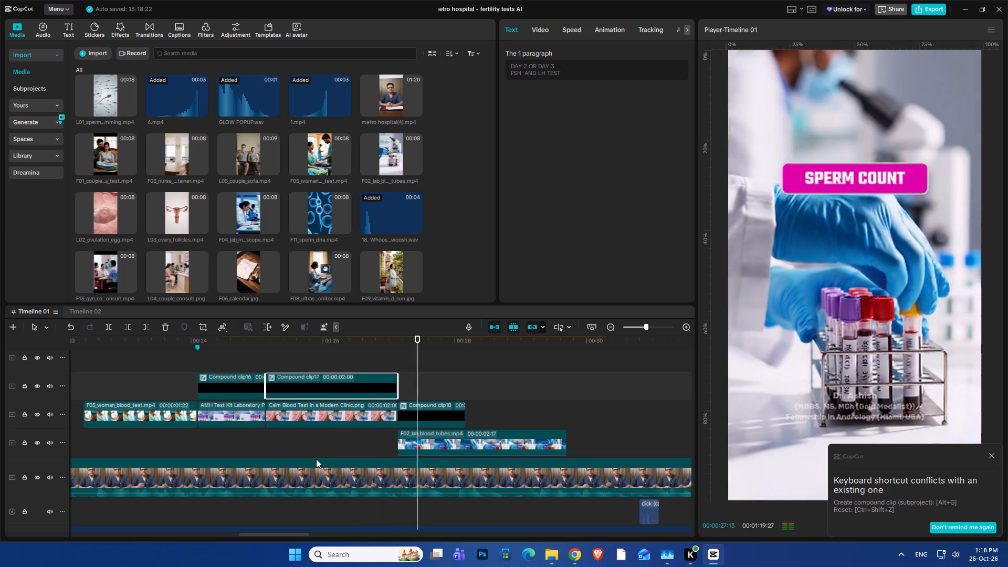
key(space)
click(417, 423)
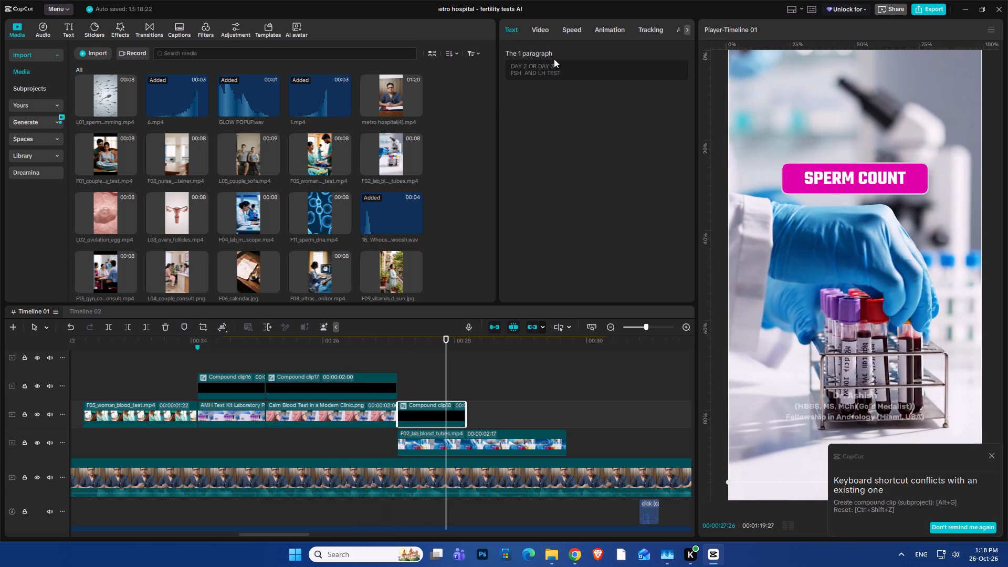
click(554, 59)
click(404, 437)
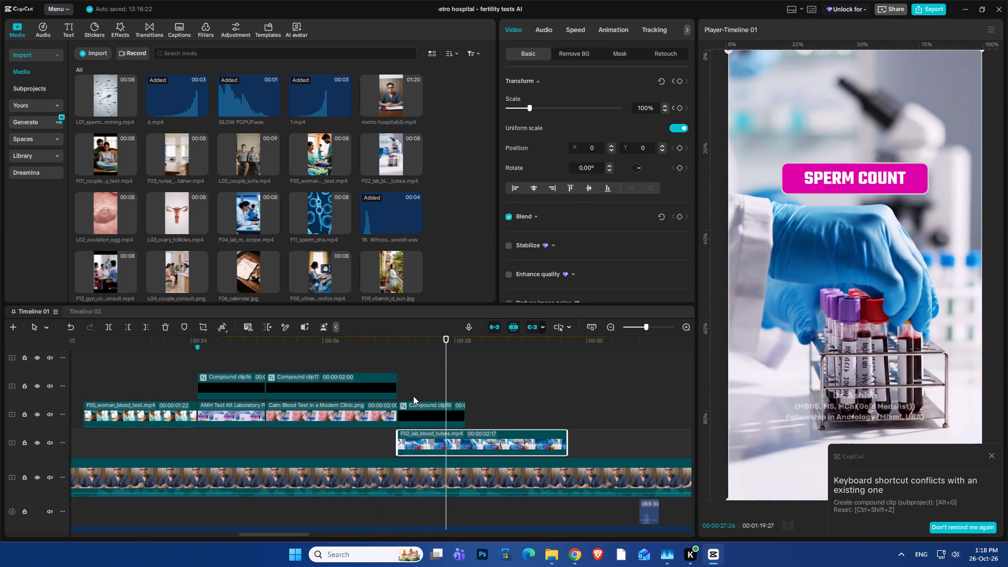
click(413, 393)
click(409, 418)
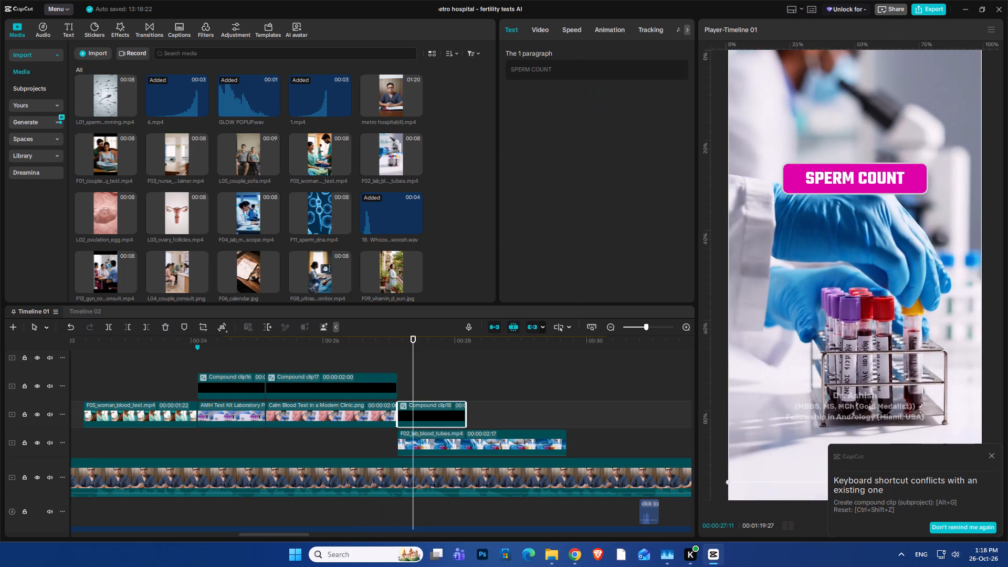
click(544, 72)
key(ctrl+a)
key(ctrl+v)
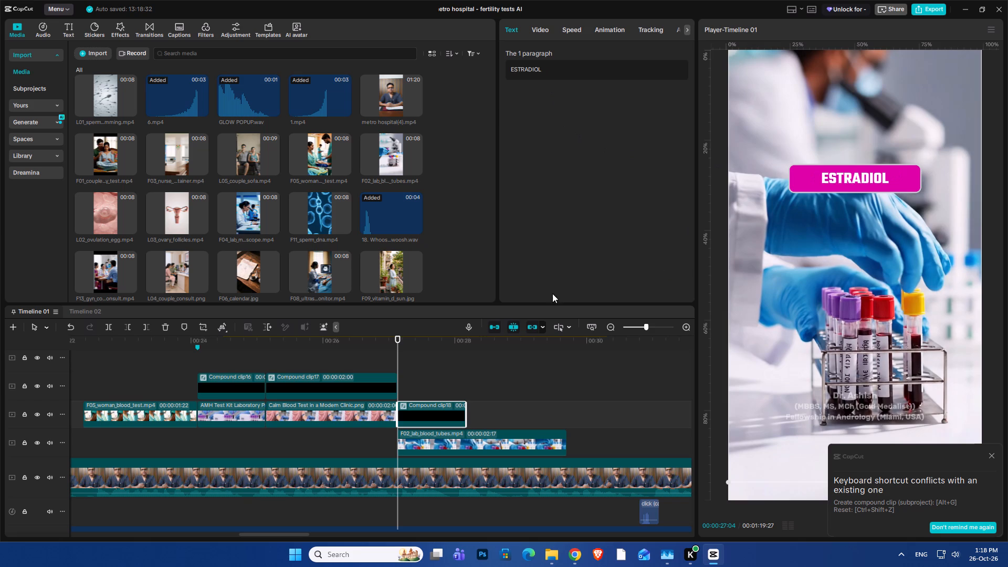
click(375, 360)
key(space)
key(space)
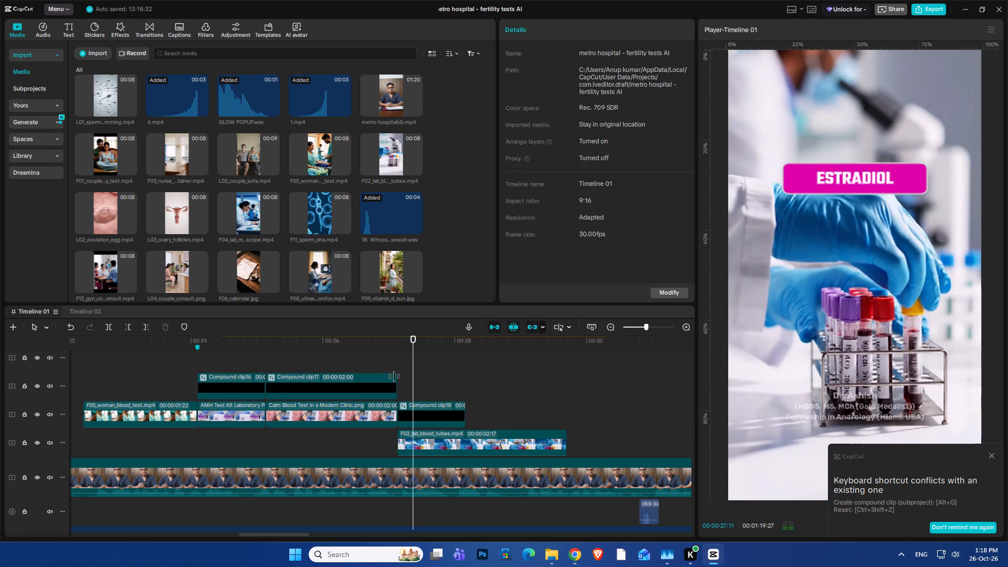
Duplicate the Blur effect over the cut between the day 2/3 blood-test image and the blood-tubes footage, and preview the transition.
ctrl+scroll(414, 384, up, 5)
ctrl+scroll(414, 384, down, 6)
scroll(409, 381, up, 15)
scroll(394, 380, down, 9)
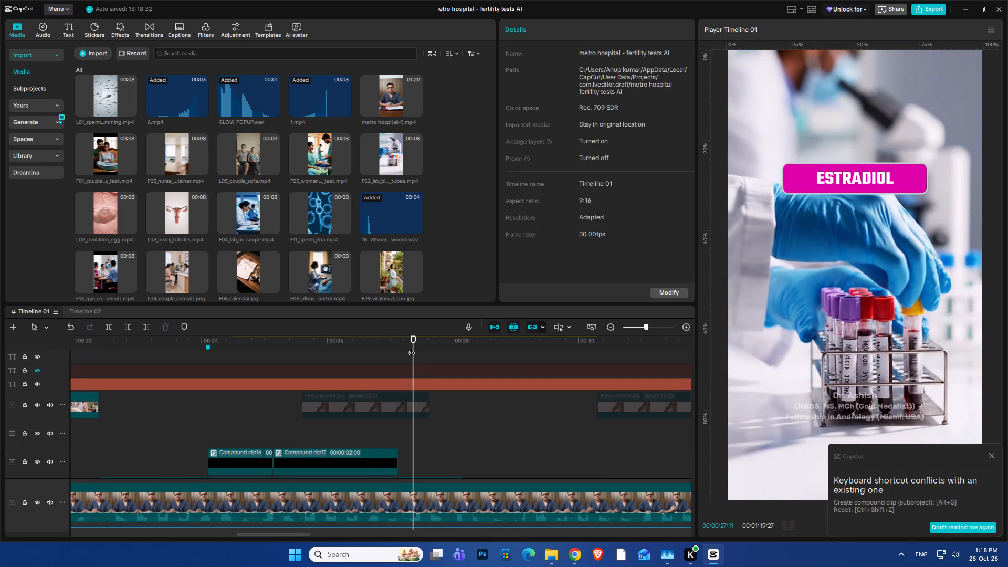
drag(412, 348, 399, 359)
scroll(399, 359, up, 20)
scroll(399, 359, up, 20)
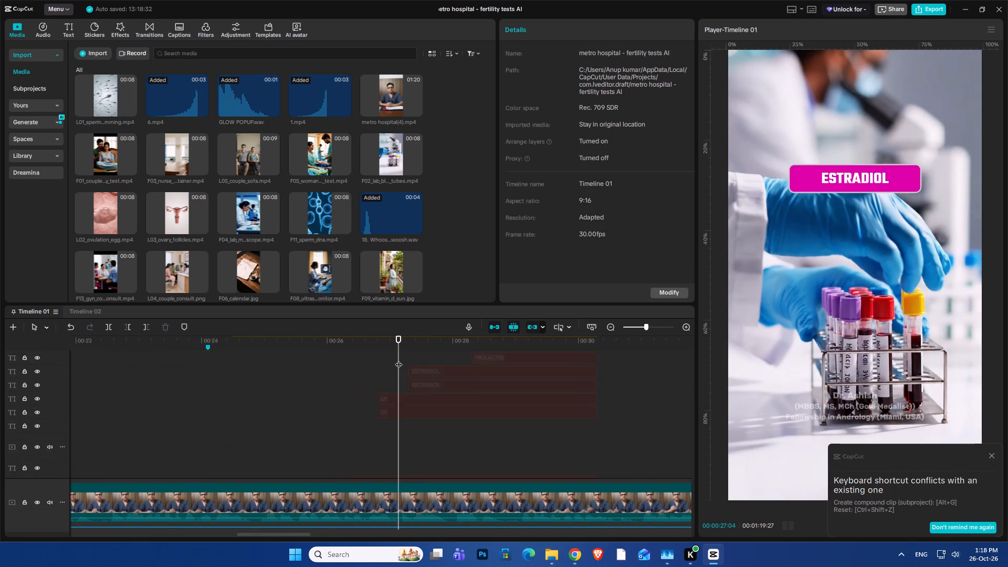
scroll(398, 359, up, 20)
scroll(398, 359, up, 4)
click(270, 379)
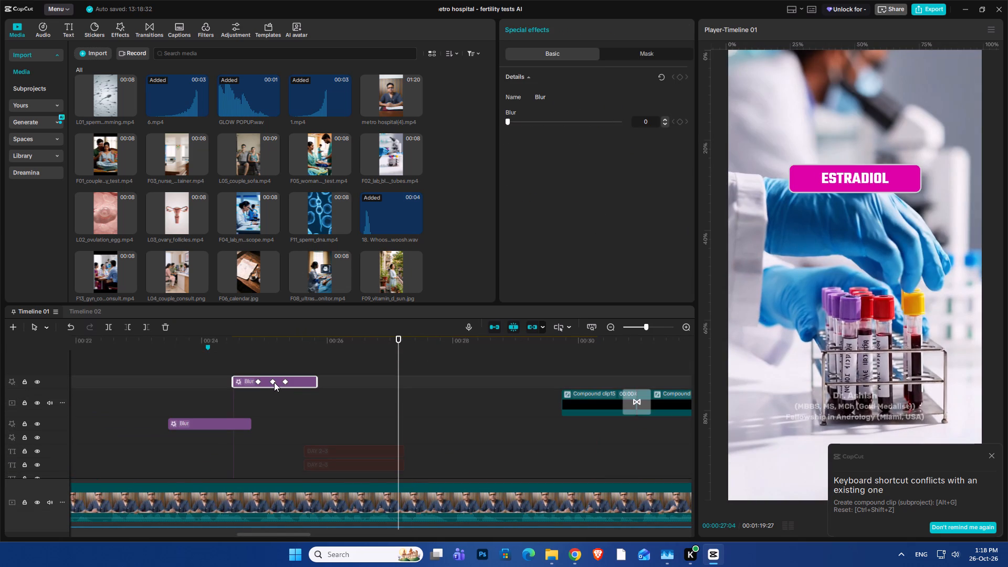
alt+drag(297, 382, 423, 373)
click(373, 354)
key(space)
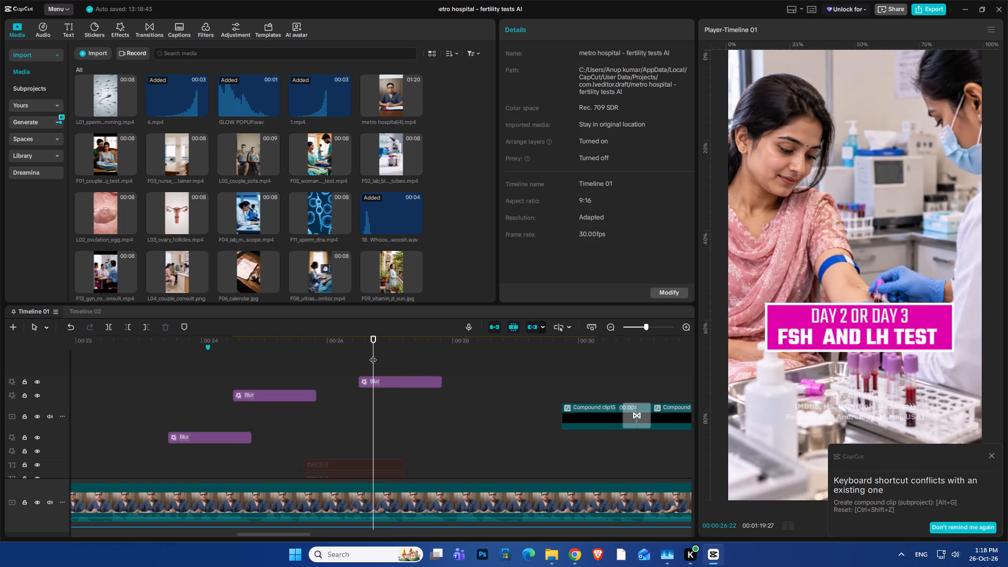
key(space)
key(space)
key(space)
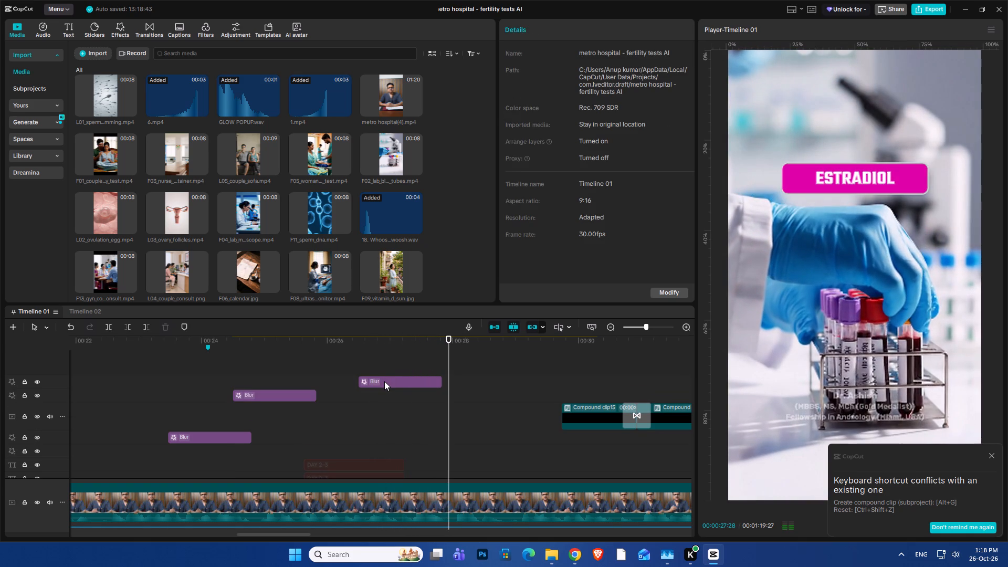
Move the ESTRADIOL caption slightly higher in the frame, keeping it horizontally centred.
scroll(385, 385, down, 20)
scroll(385, 385, down, 20)
scroll(385, 385, down, 7)
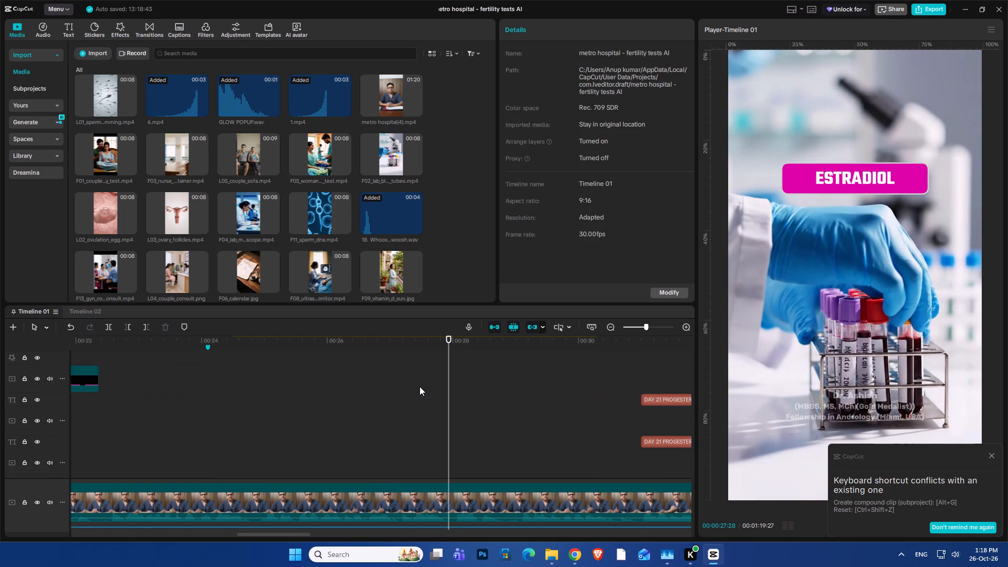
scroll(419, 386, down, 20)
scroll(419, 386, down, 11)
scroll(431, 395, up, 10)
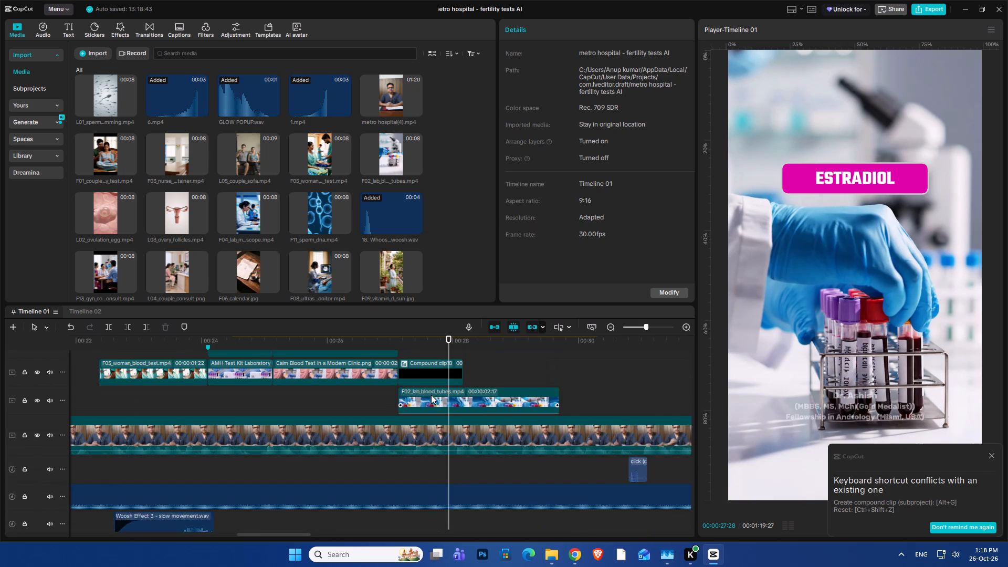
scroll(431, 395, up, 1)
click(837, 174)
drag(834, 139, 847, 117)
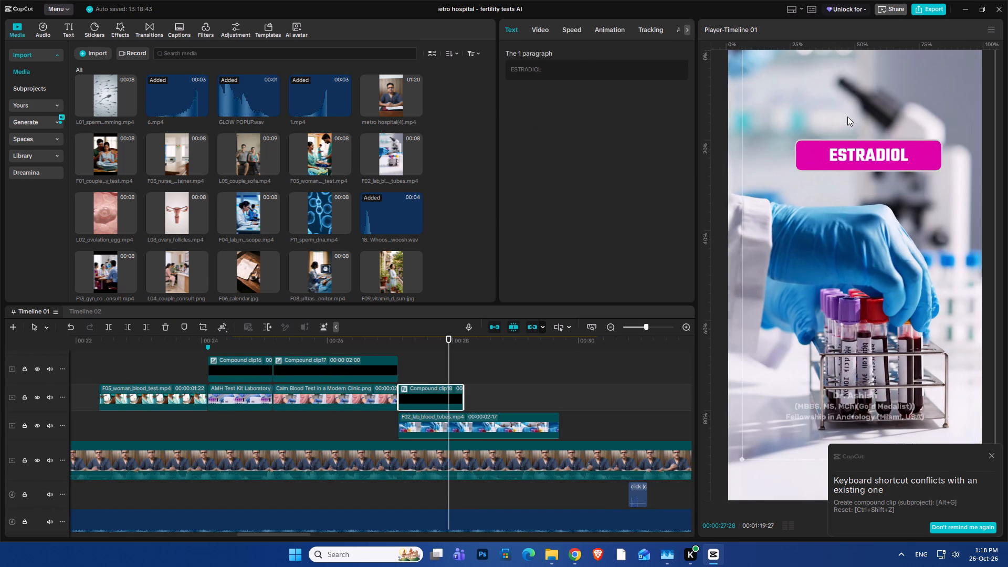
drag(847, 117, 831, 114)
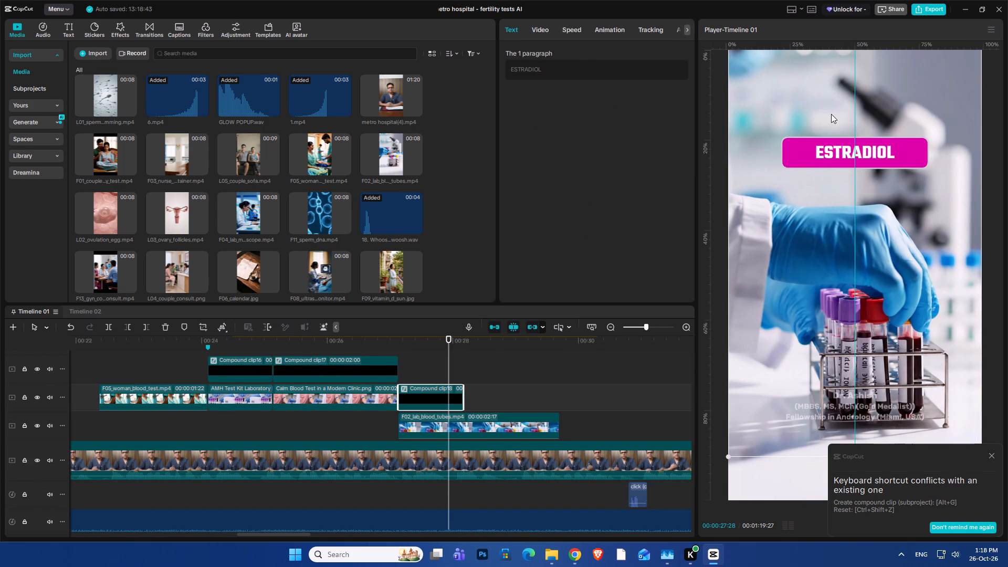
drag(831, 114, 834, 124)
Duplicate the ESTRADIOL caption onto a track above, starting at 00:27:28, and extend the original to end with the copy.
alt+drag(412, 398, 465, 382)
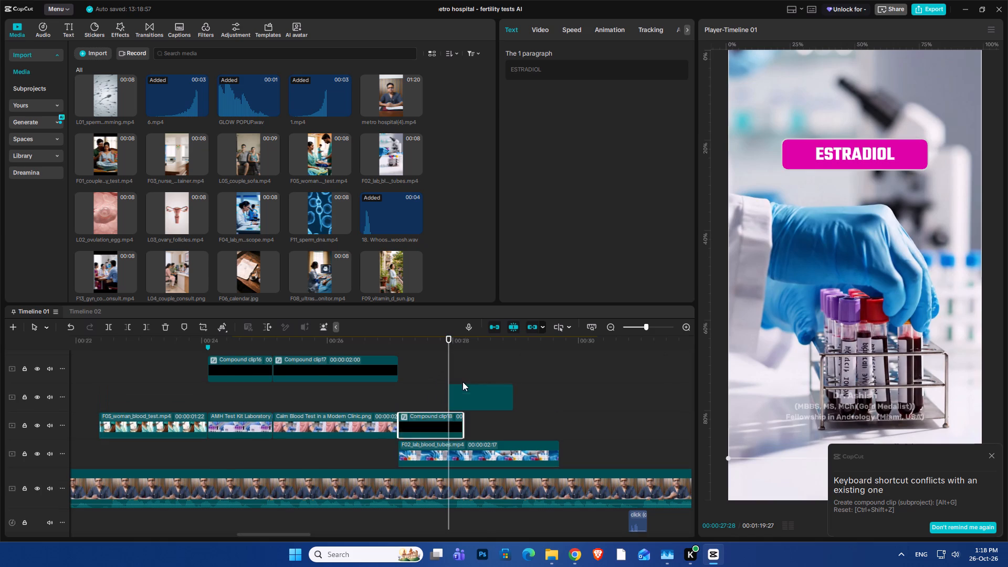
click(443, 428)
drag(463, 422, 511, 425)
click(422, 373)
key(space)
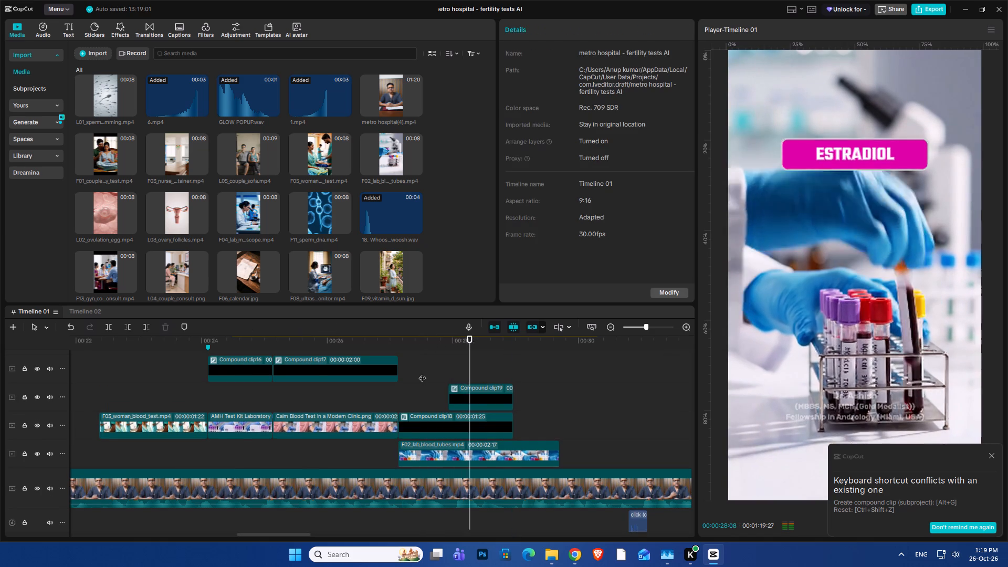
key(space)
Position the duplicated ESTRADIOL caption directly below the first one, horizontally centred.
click(464, 397)
drag(838, 98, 831, 150)
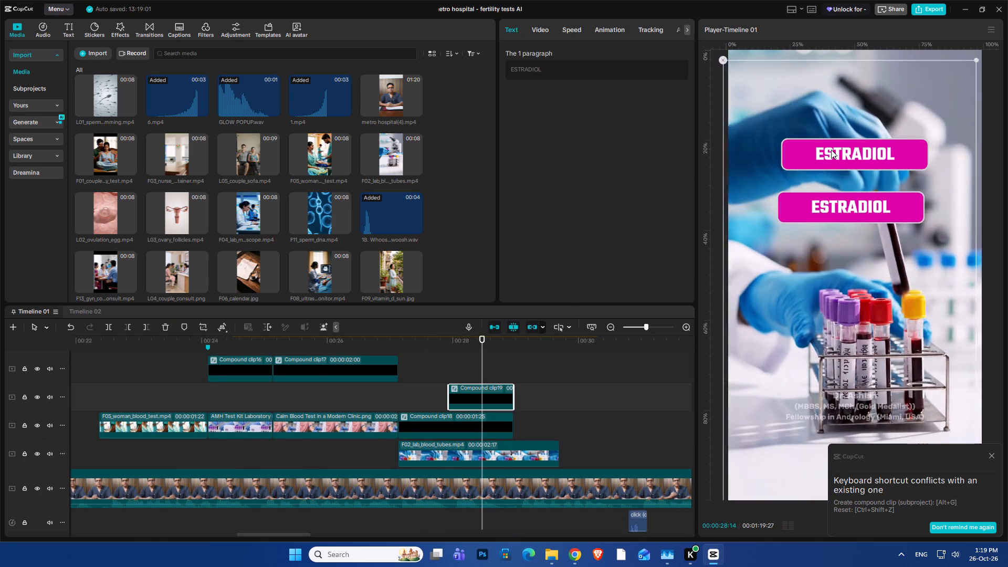
drag(831, 150, 841, 145)
Find the hidden PROLACTIN text clip on the timeline and copy its wording.
scroll(451, 396, up, 7)
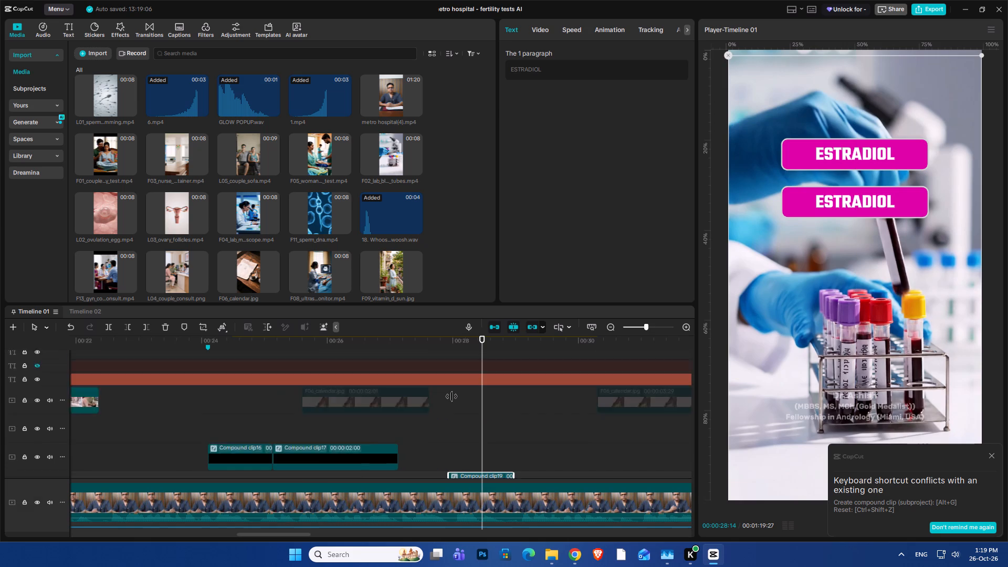
scroll(451, 396, up, 20)
scroll(451, 396, up, 20)
scroll(451, 396, up, 6)
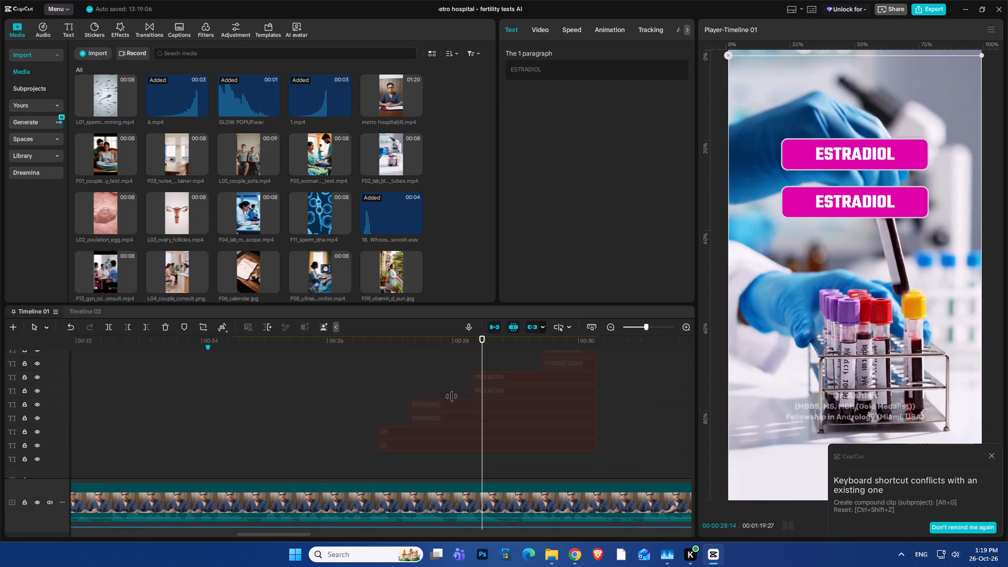
click(479, 402)
click(537, 87)
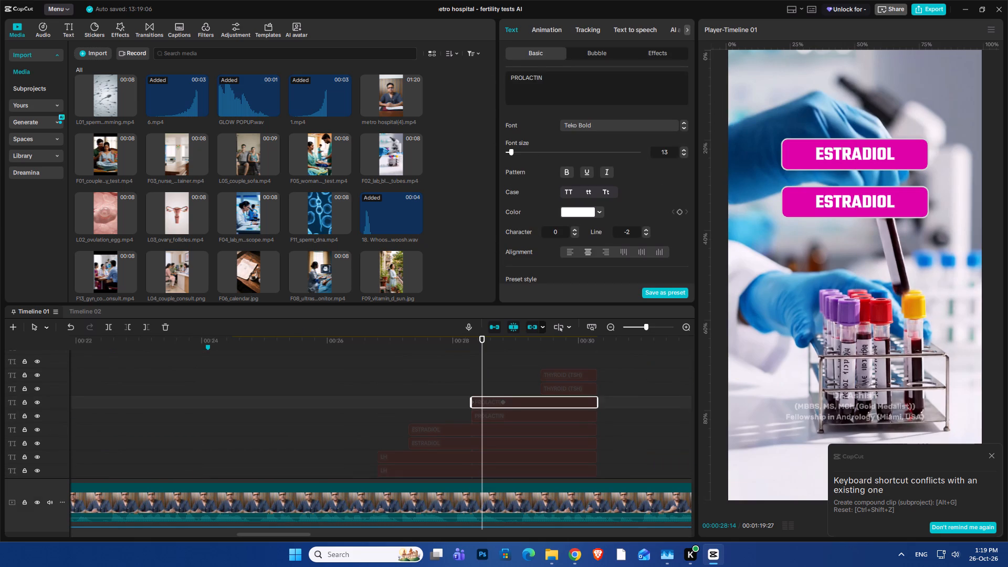
key(ctrl+a)
key(ctrl+c)
Paste PROLACTIN into the Windows search box, copy it again from there, and return to the editing timeline.
scroll(489, 424, down, 20)
scroll(489, 424, down, 16)
scroll(489, 425, down, 7)
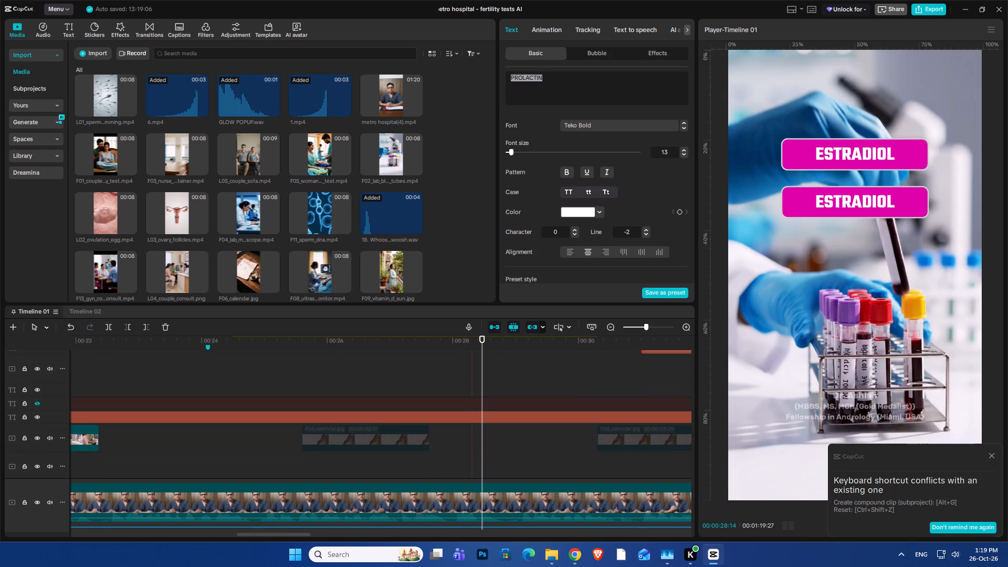
click(355, 551)
key(ctrl+v)
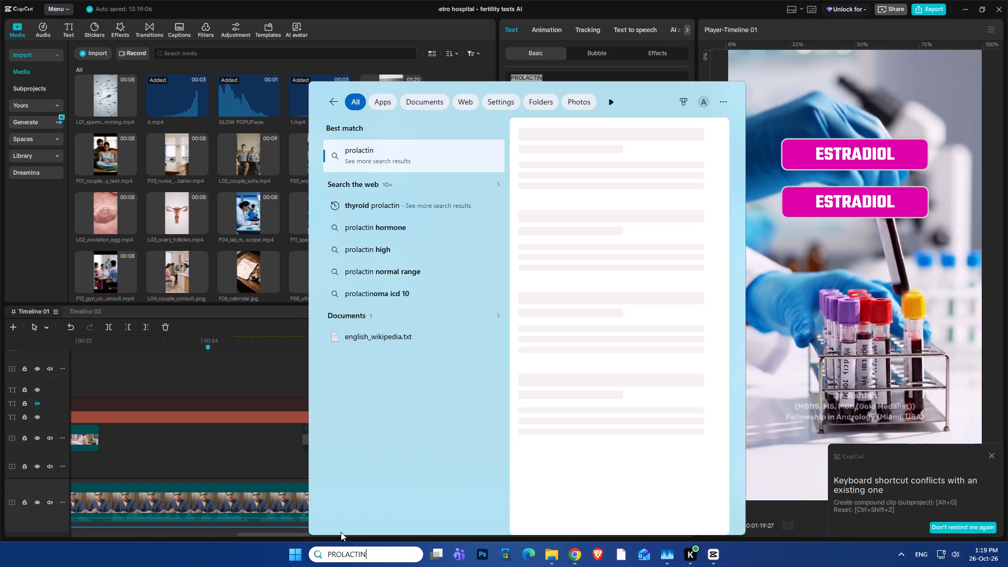
key(ctrl+a)
key(ctrl+c)
click(275, 455)
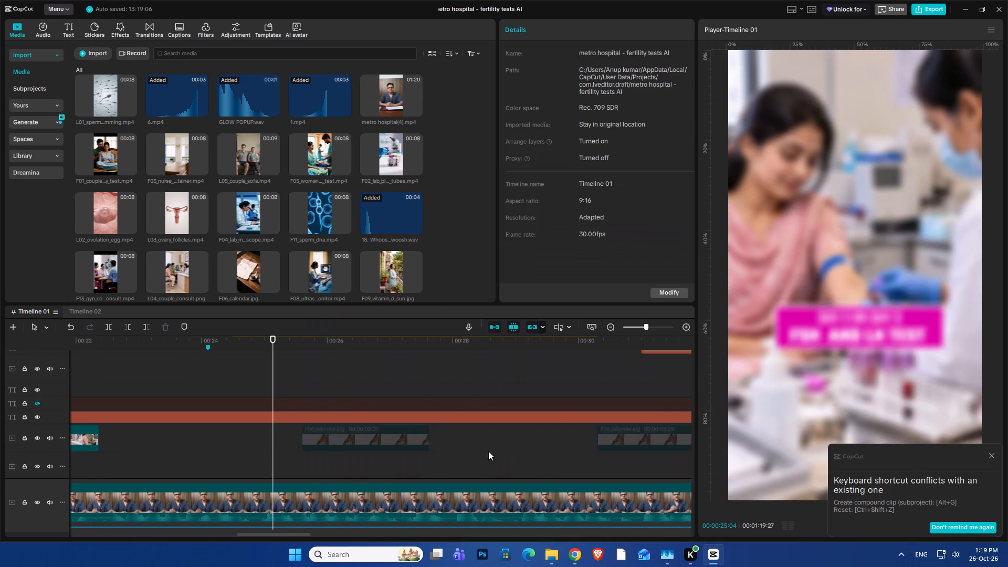
Replace the text of the lower, duplicated ESTRADIOL caption with PROLACTIN.
click(480, 355)
key(space)
key(space)
scroll(516, 417, up, 20)
scroll(516, 417, up, 20)
scroll(516, 417, up, 12)
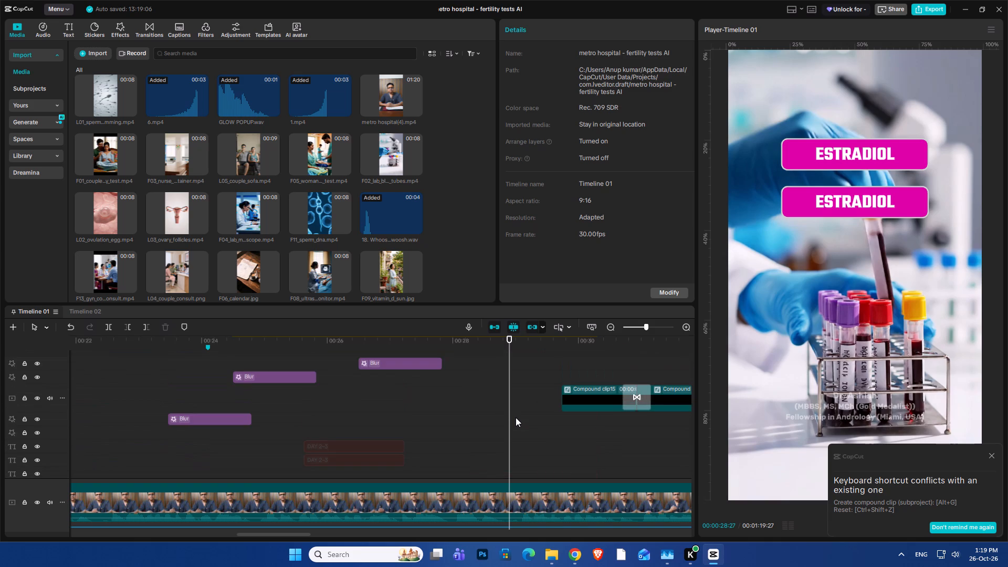
scroll(516, 417, up, 12)
scroll(516, 417, down, 20)
scroll(516, 417, down, 20)
scroll(516, 417, down, 11)
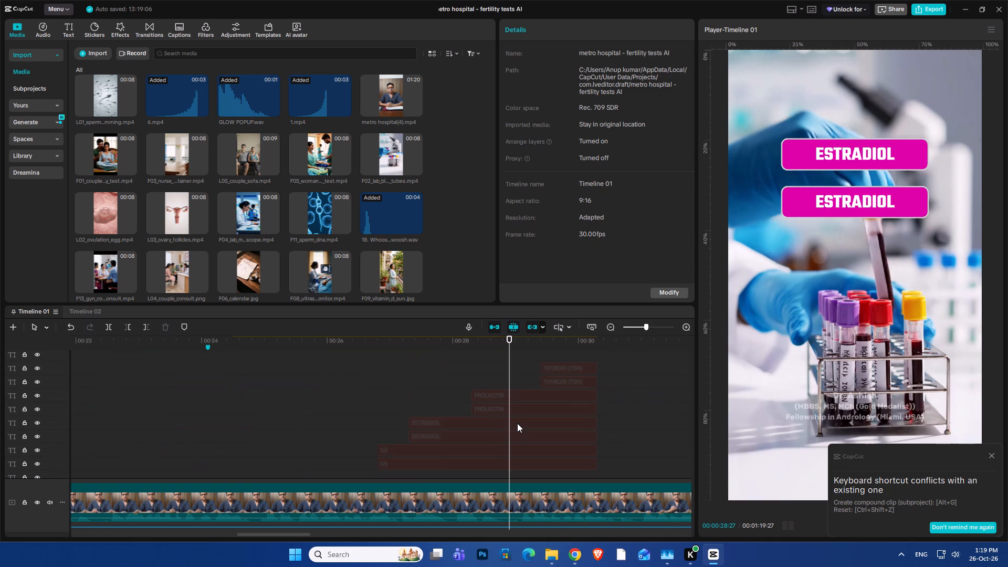
scroll(517, 423, down, 16)
scroll(517, 427, up, 3)
click(483, 403)
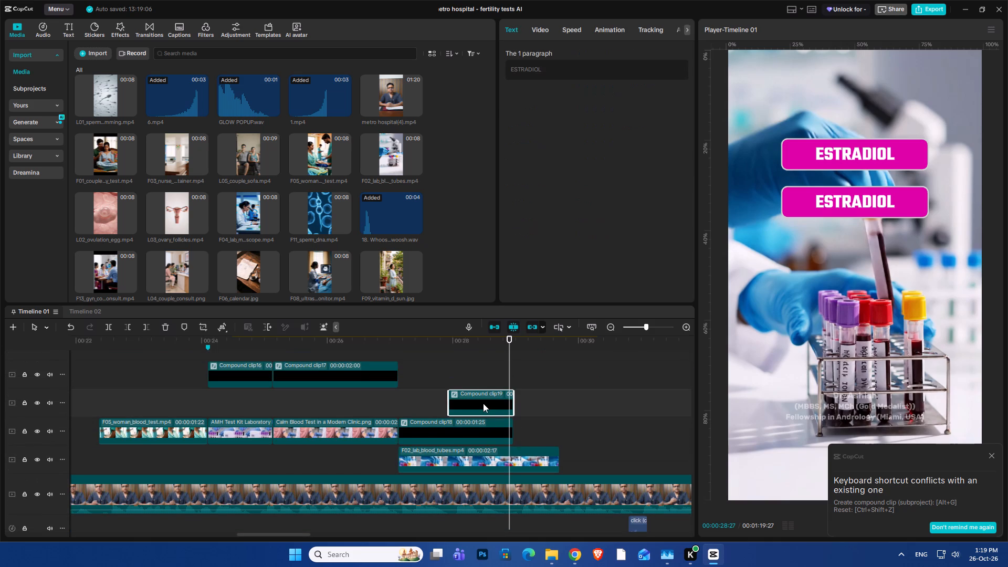
click(572, 71)
key(ctrl+a)
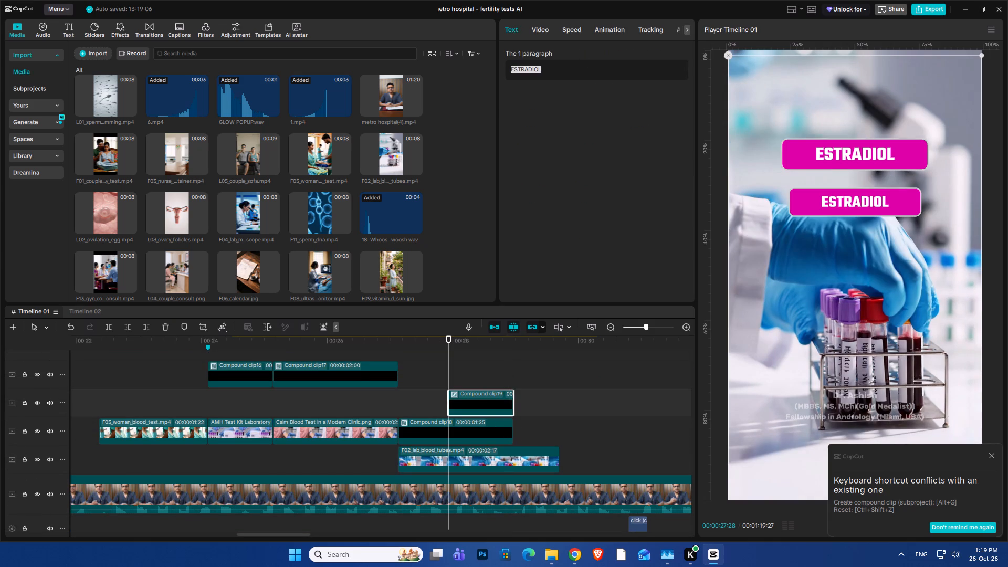
key(ctrl+v)
Play back the ESTRADIOL and PROLACTIN captions to check their timing over the blood-tubes footage.
click(435, 371)
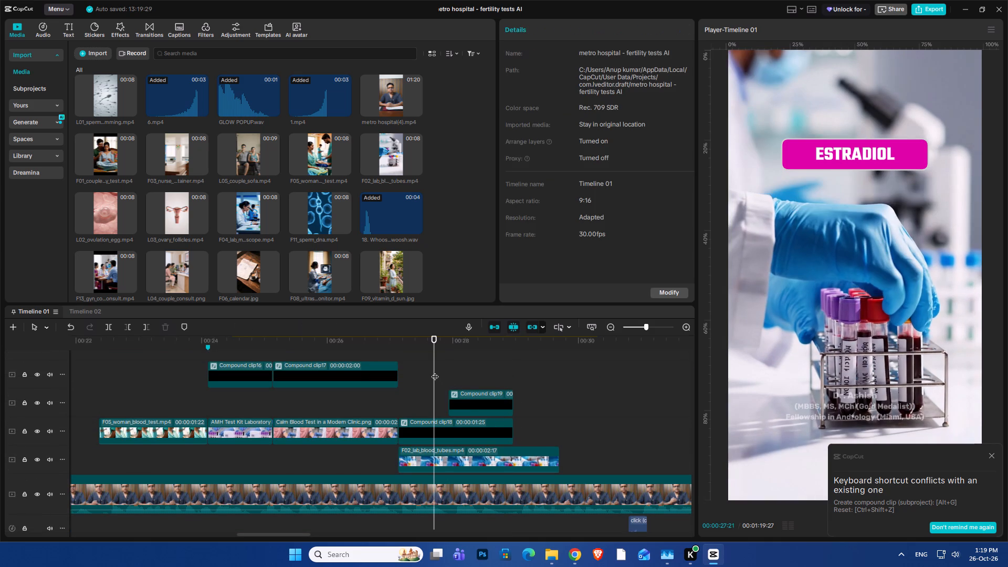
key(space)
key(space)
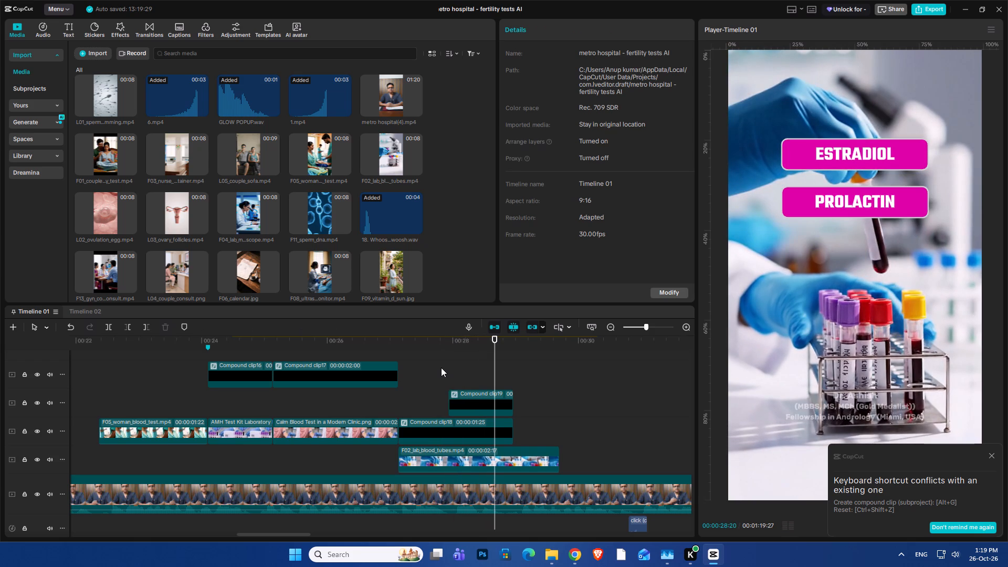
key(space)
key(space)
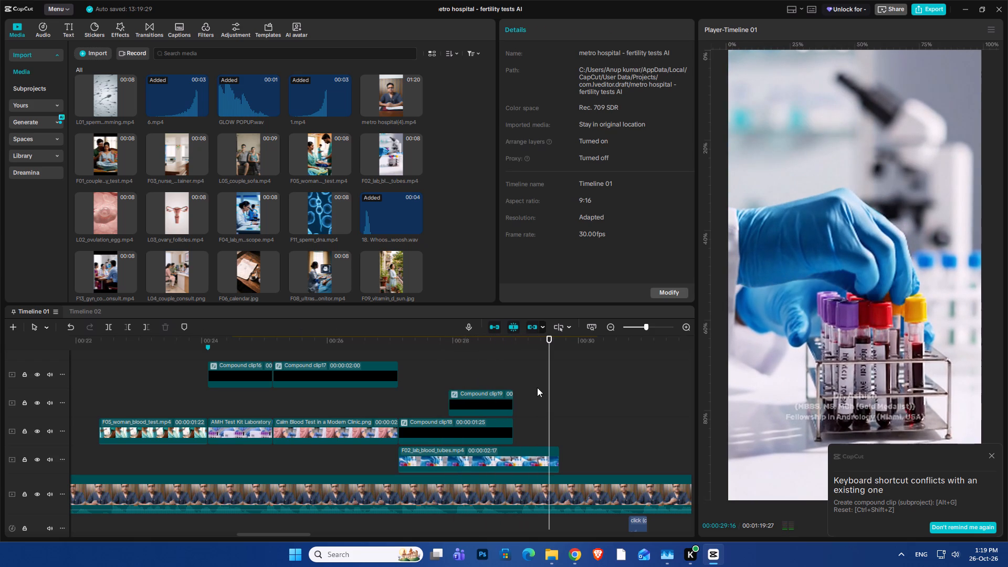
Extend the ESTRADIOL and PROLACTIN caption clips together to the end of the F02_lab_blood_tubes footage.
click(502, 372)
drag(542, 388, 492, 434)
drag(516, 402, 545, 414)
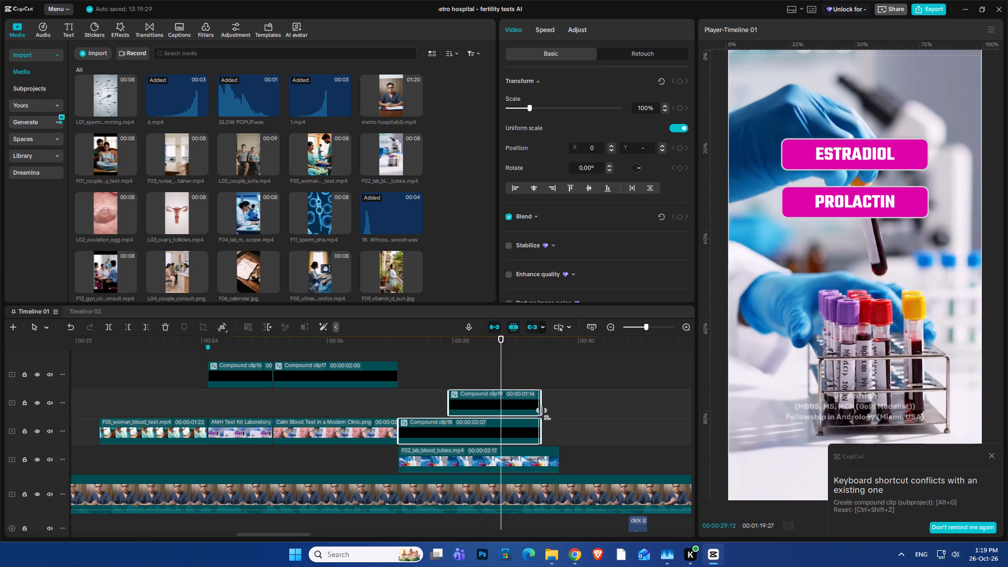
drag(545, 414, 561, 412)
Duplicate the PROLACTIN caption clip onto the track above, starting at about 29:01 over the blood-tubes footage.
click(515, 398)
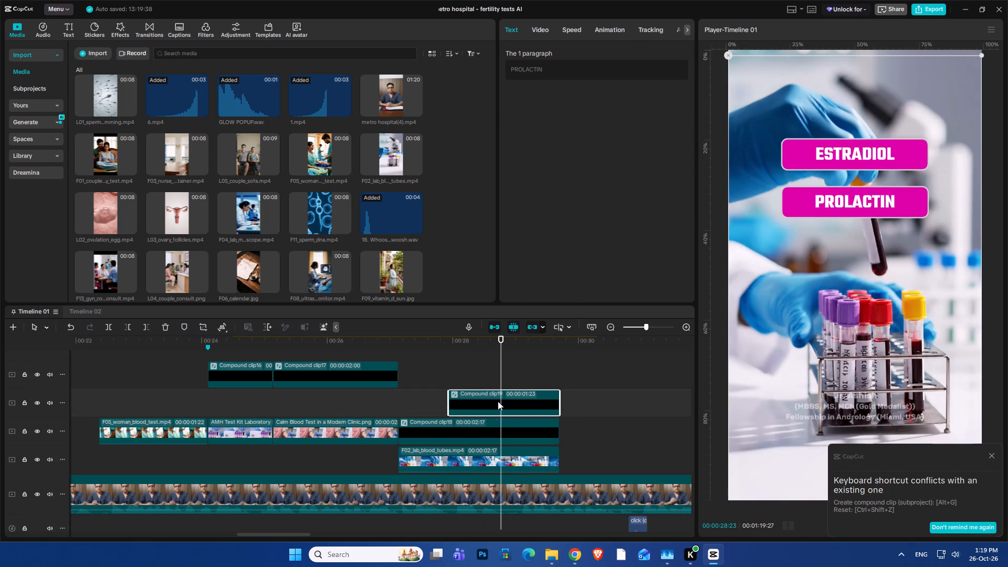
alt+drag(498, 401, 535, 379)
click(445, 371)
key(space)
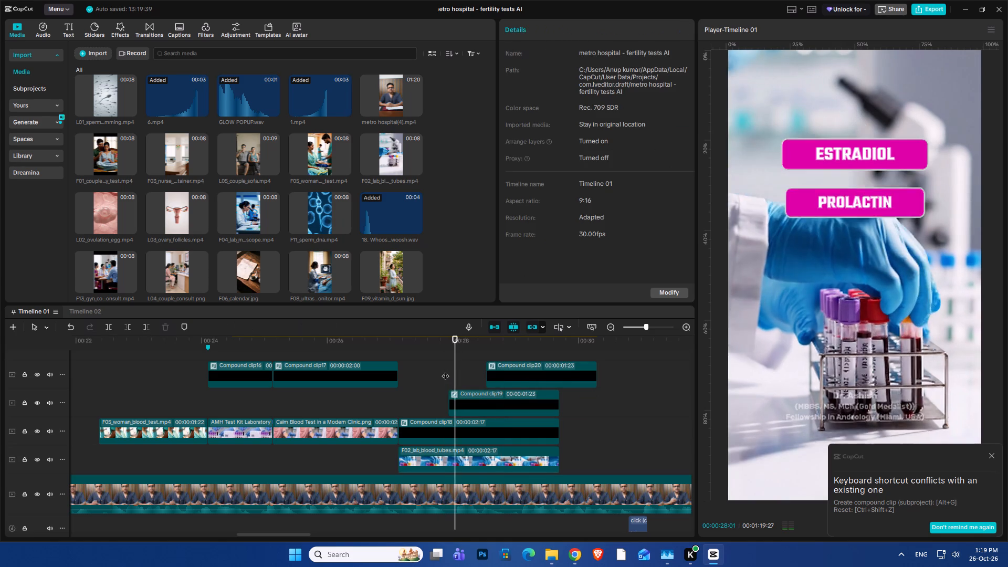
key(space)
drag(518, 372, 553, 375)
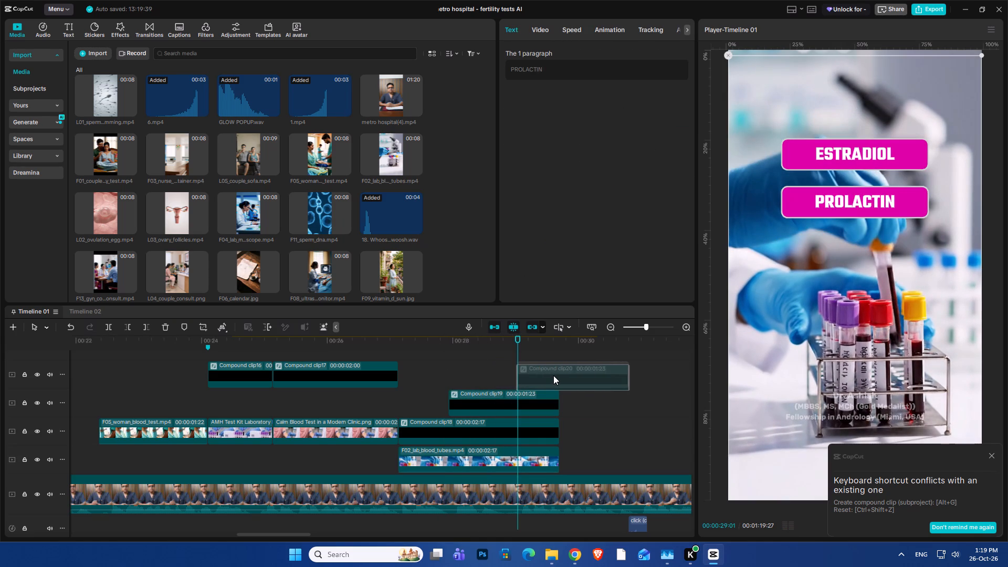
drag(553, 375, 552, 375)
Shift the duplicated PROLACTIN clip to start at about 28:25 and trim its end to the end of the blood-tubes footage.
key(space)
key(space)
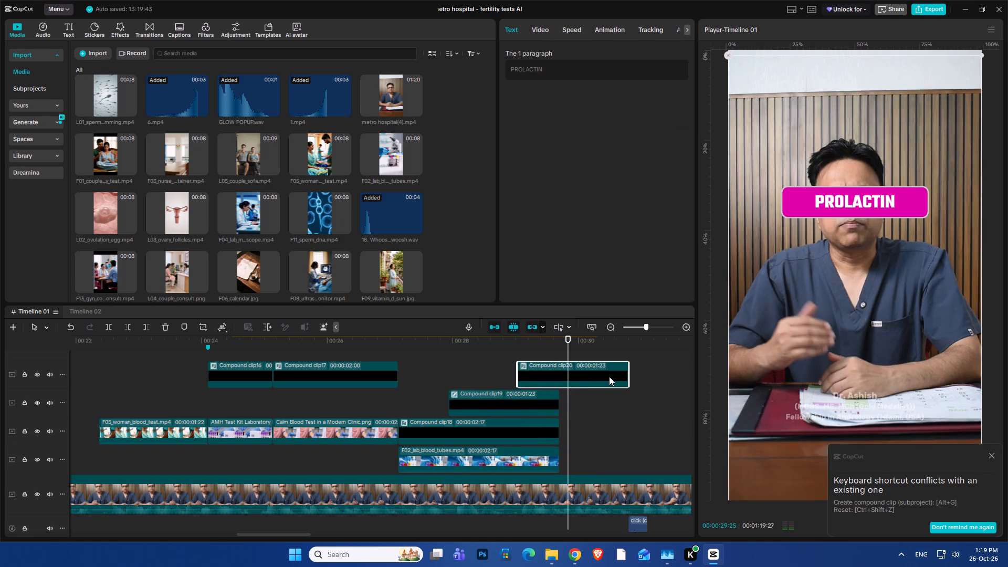
key(space)
key(space)
click(496, 363)
key(space)
key(space)
drag(538, 366, 527, 369)
drag(615, 365, 557, 373)
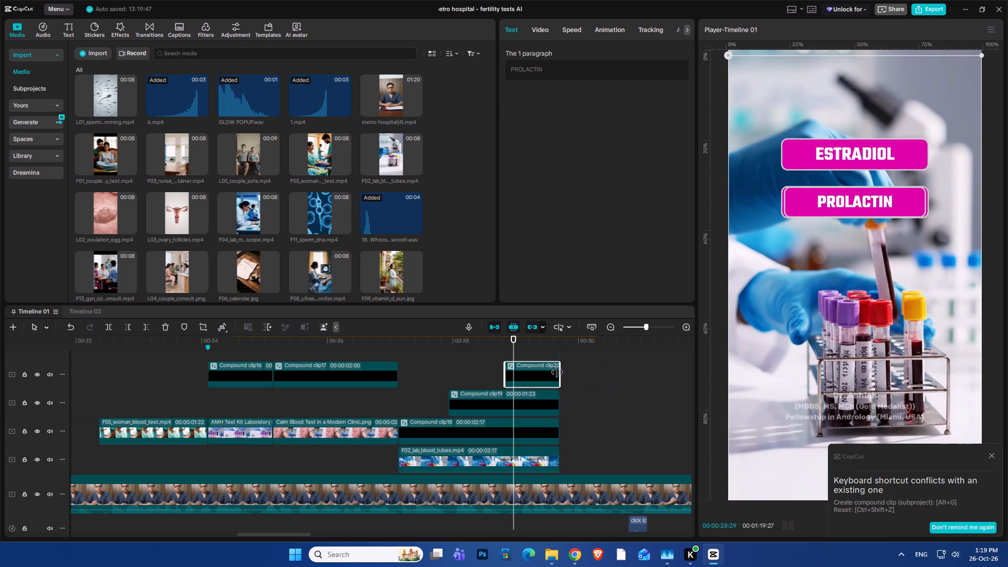
Move the duplicated caption straight down in the frame so it sits centred below the existing PROLACTIN caption.
click(456, 363)
key(space)
key(space)
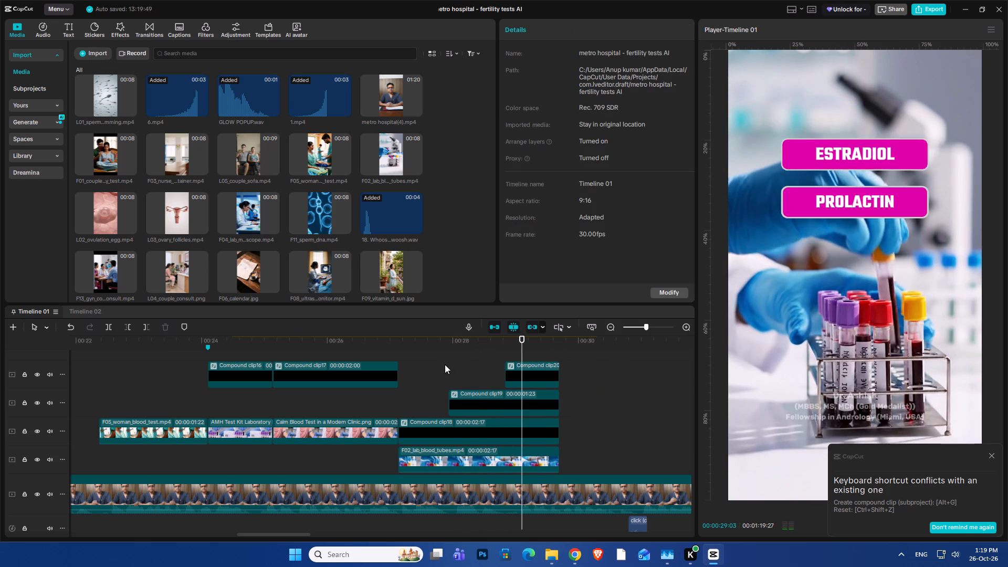
key(space)
key(space)
click(520, 373)
drag(864, 183, 864, 227)
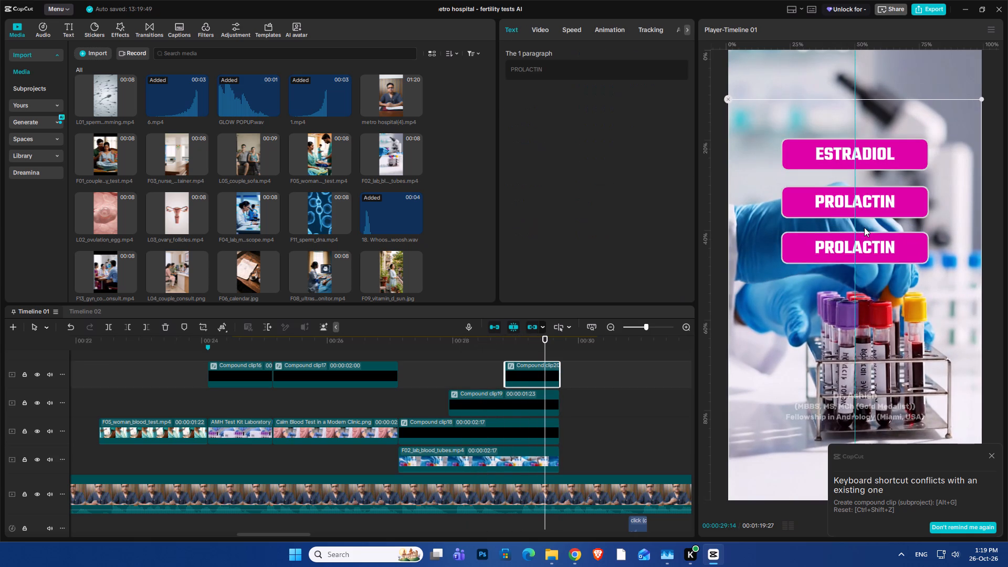
drag(864, 227, 864, 233)
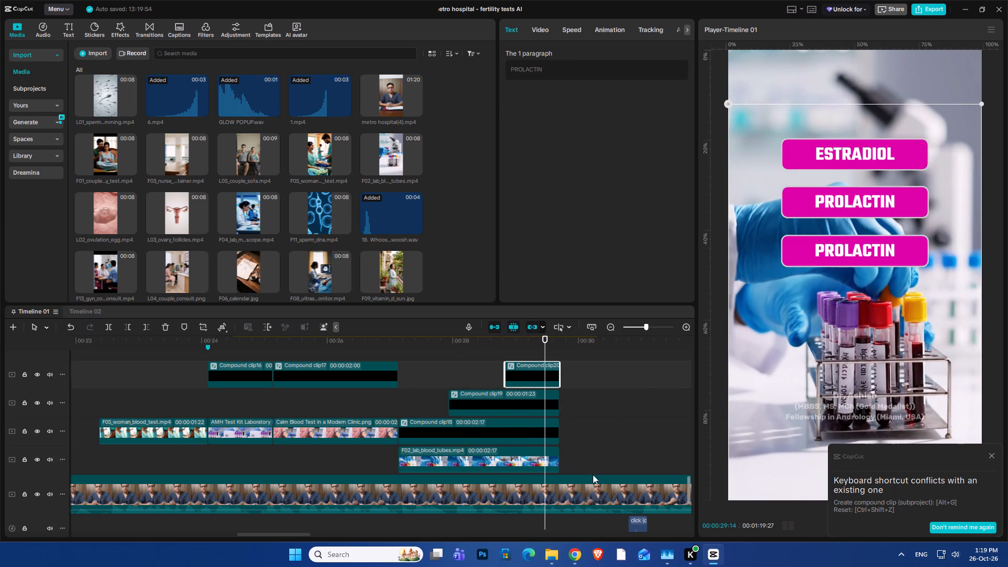
Find the hidden THYROID (TSH) text clip among the timeline tracks and copy its text.
click(577, 550)
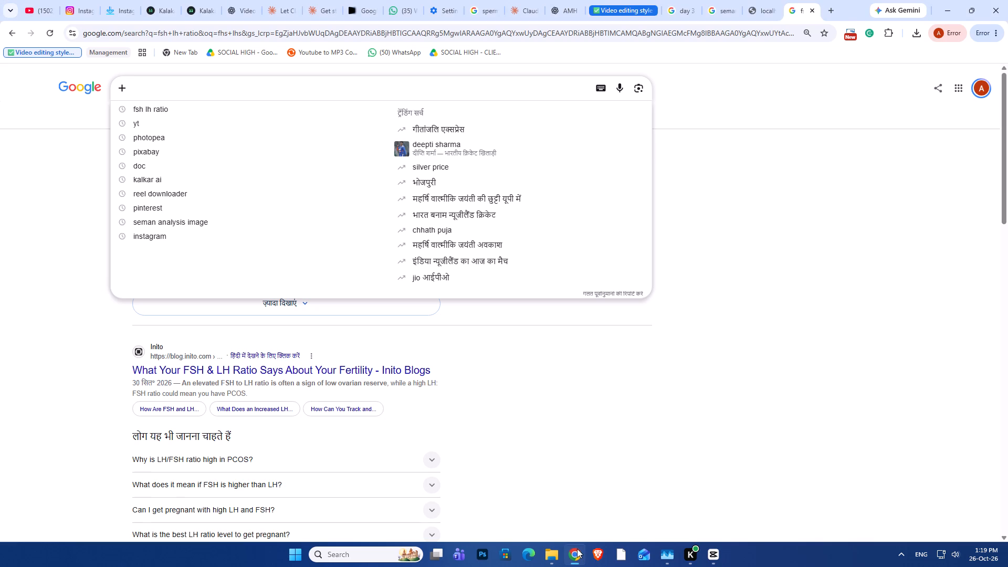
click(577, 549)
scroll(559, 404, up, 14)
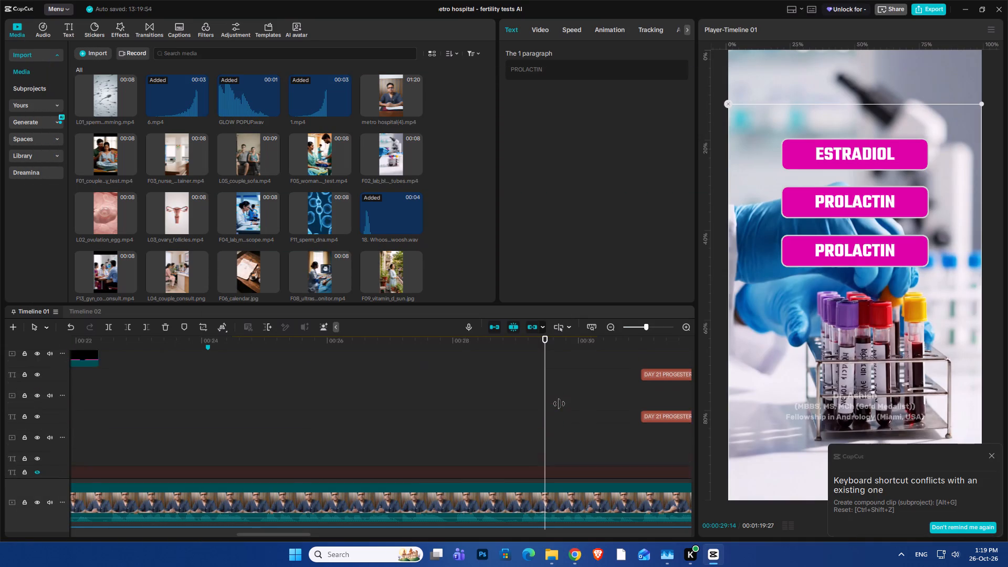
scroll(559, 404, up, 20)
scroll(559, 404, up, 6)
scroll(559, 404, down, 10)
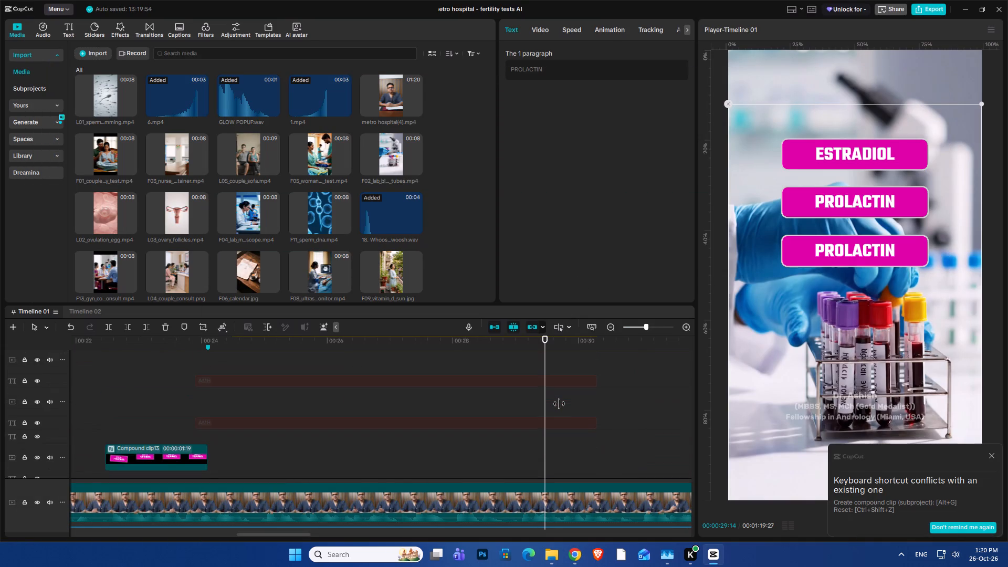
scroll(559, 404, up, 16)
scroll(559, 404, up, 9)
scroll(559, 404, down, 2)
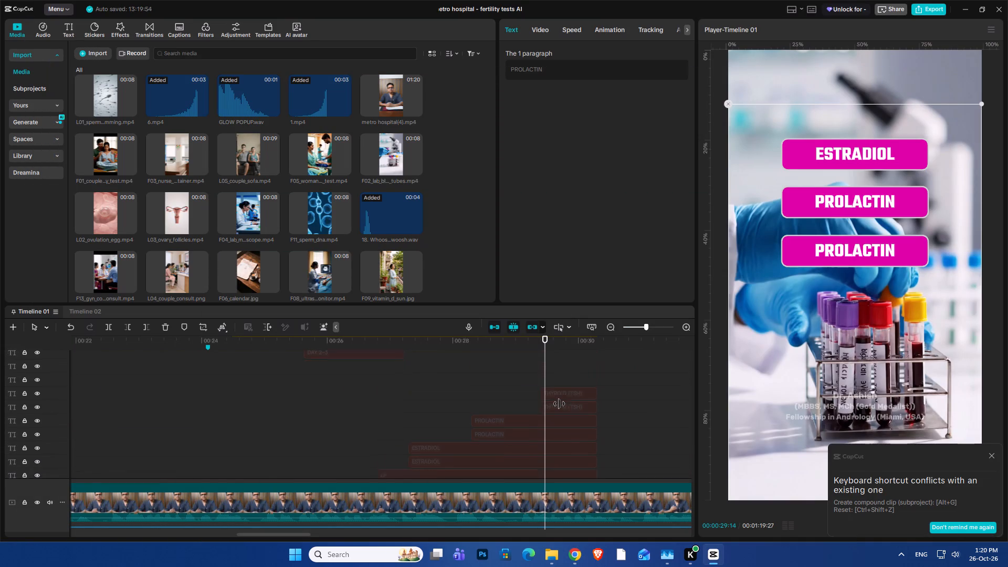
scroll(559, 404, down, 1)
click(563, 371)
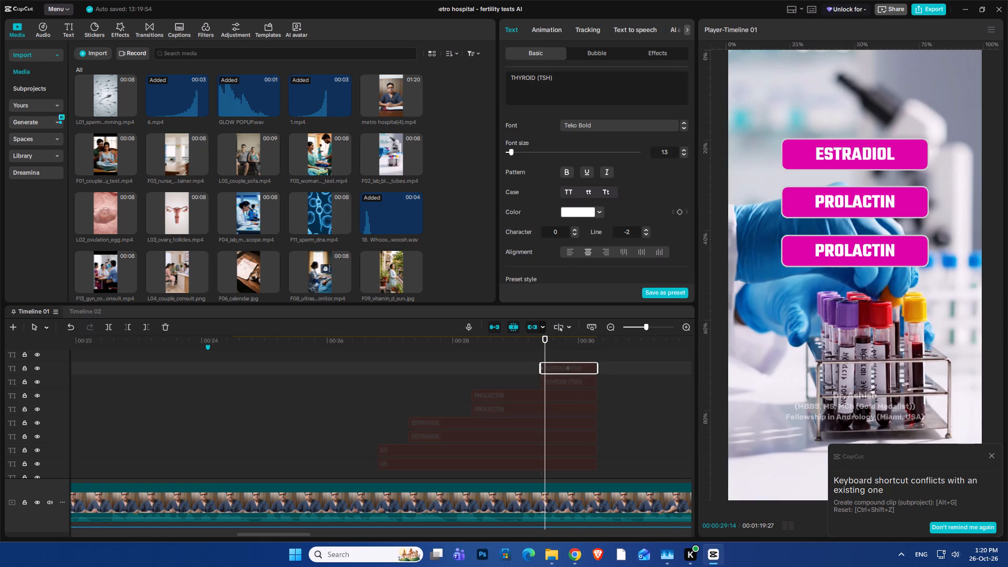
click(559, 80)
key(ctrl+a)
key(ctrl+c)
Switch to Chrome, search Google for tsh, and return to the CapCut timeline.
click(579, 551)
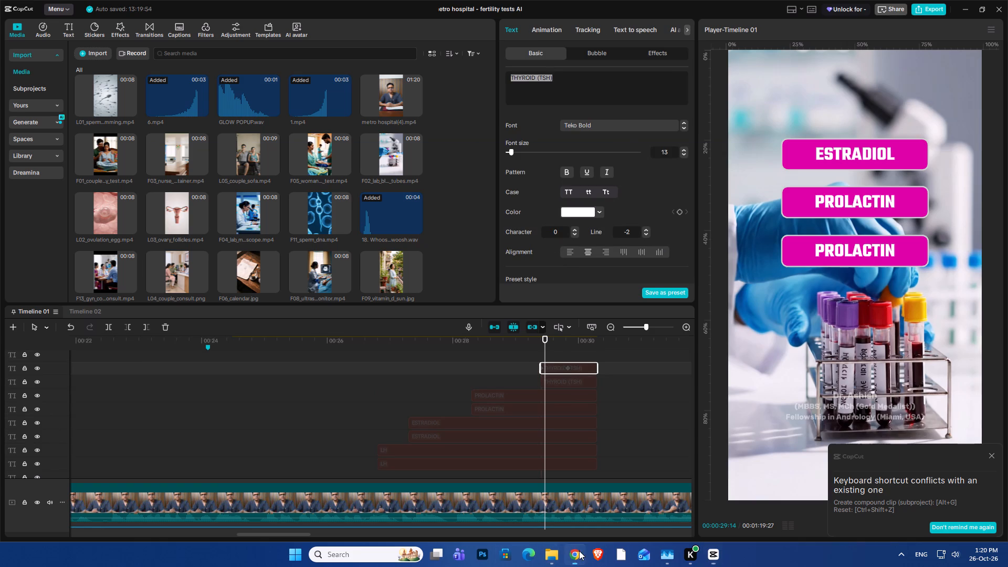
text(tsh)
key(space)
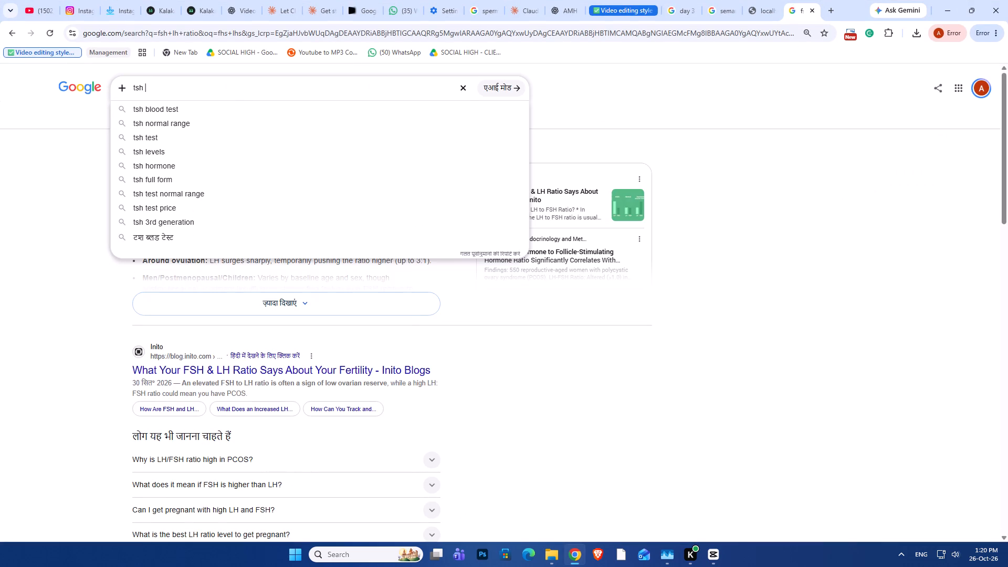
key(Return)
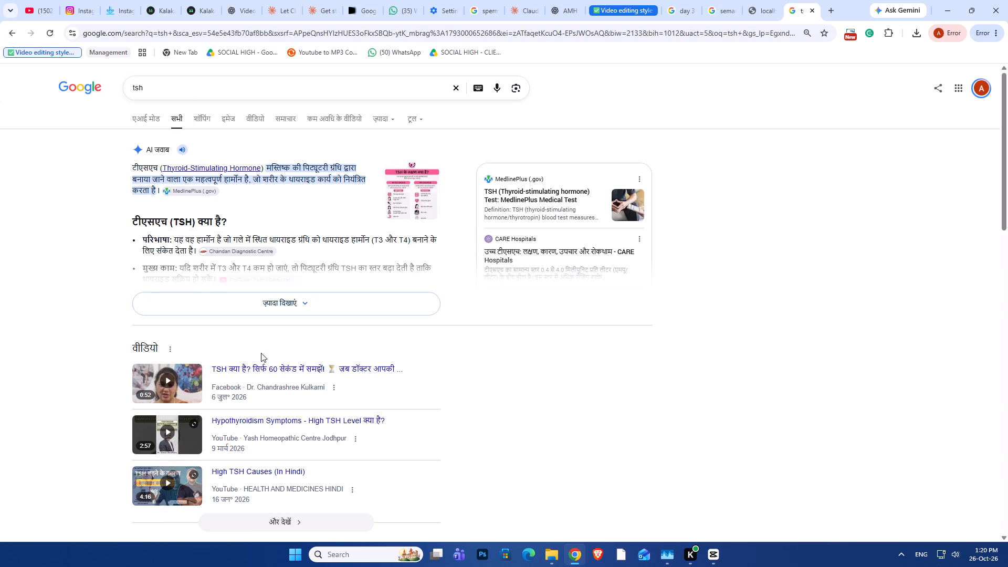
click(712, 558)
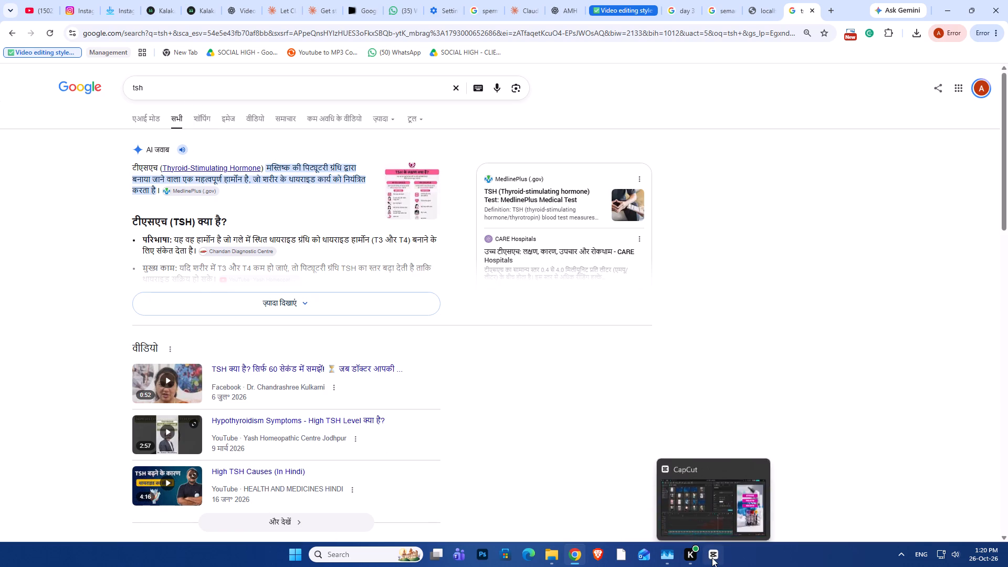
Replace the text of the lowest, duplicated PROLACTIN caption with TSH.
scroll(551, 412, down, 9)
scroll(551, 412, up, 4)
scroll(551, 412, down, 7)
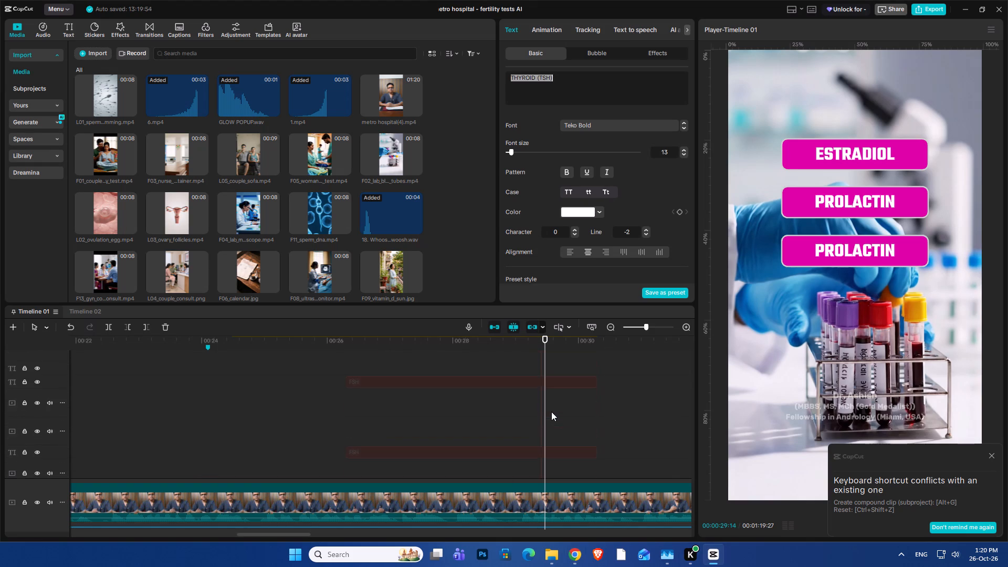
scroll(551, 412, down, 8)
scroll(551, 412, up, 16)
scroll(551, 412, up, 8)
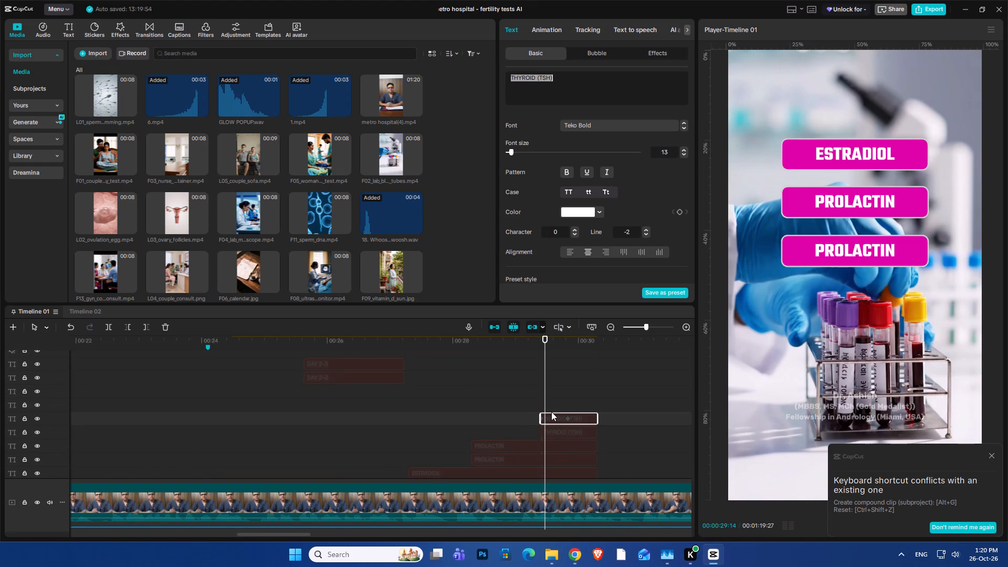
click(550, 400)
key(space)
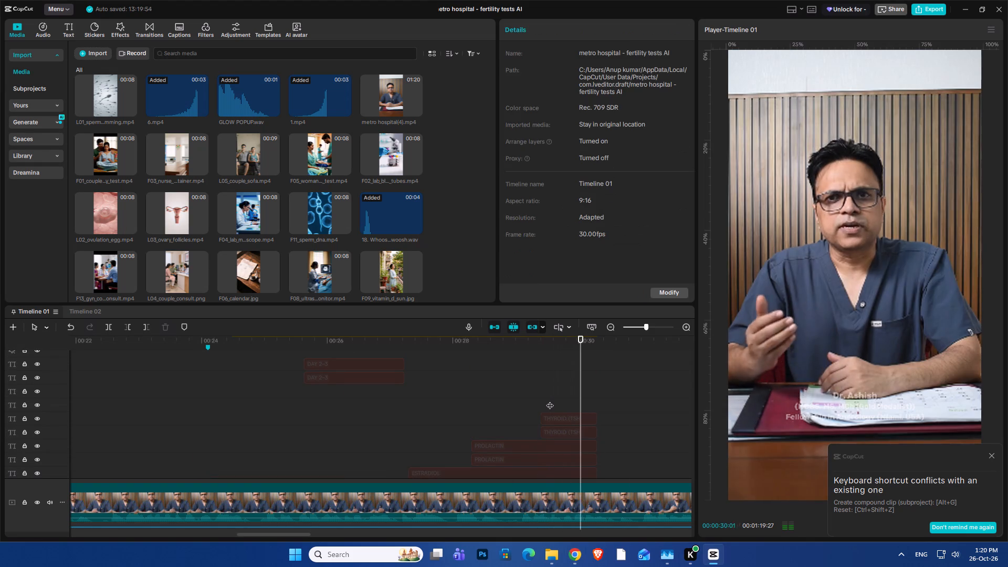
key(space)
scroll(504, 412, down, 20)
scroll(504, 412, down, 9)
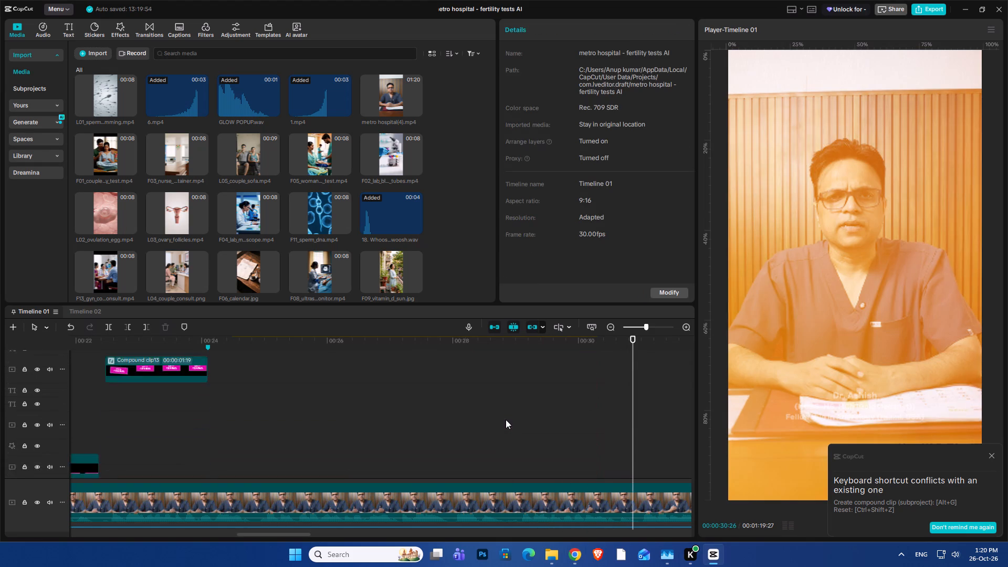
scroll(506, 419, down, 20)
scroll(506, 419, down, 4)
click(535, 391)
click(523, 408)
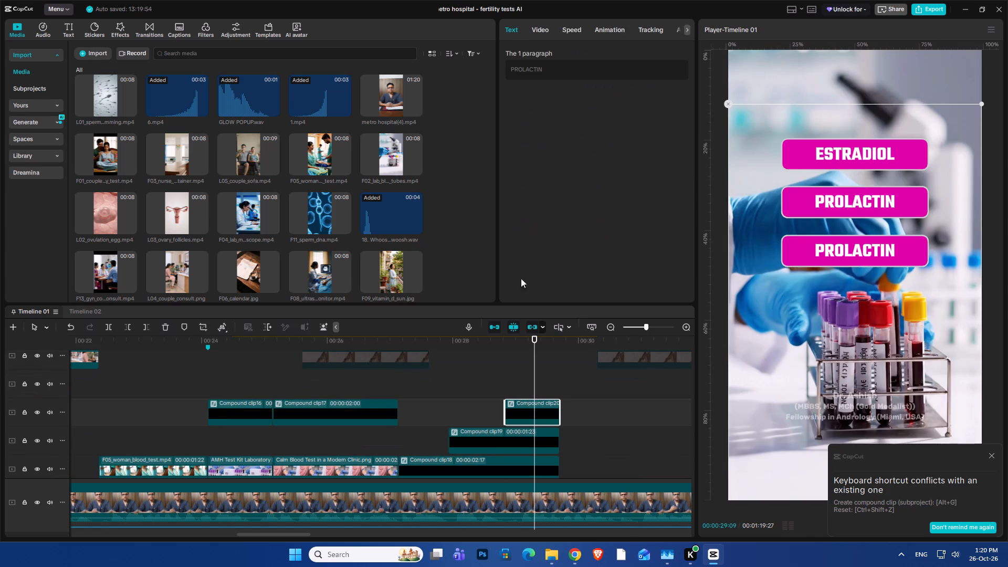
click(550, 78)
key(ctrl+a)
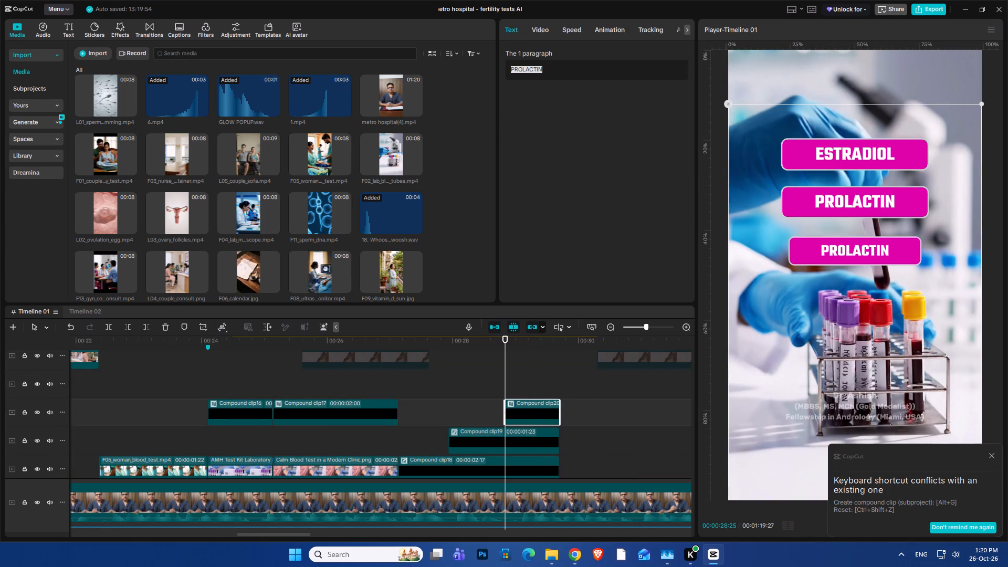
text(TSH)
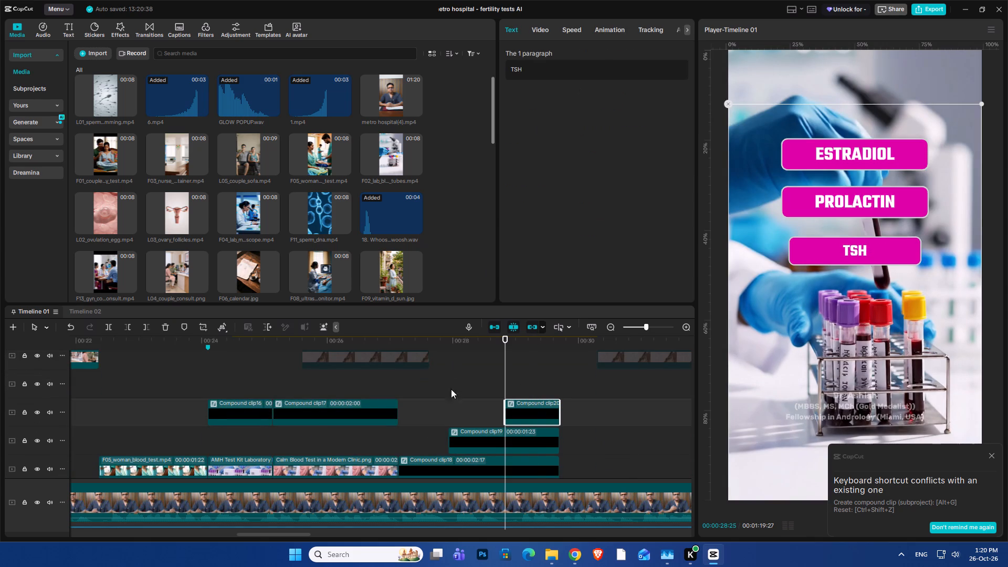
Play back the stacked ESTRADIOL, PROLACTIN and TSH captions to check their timing against the speech.
click(476, 392)
key(space)
key(space)
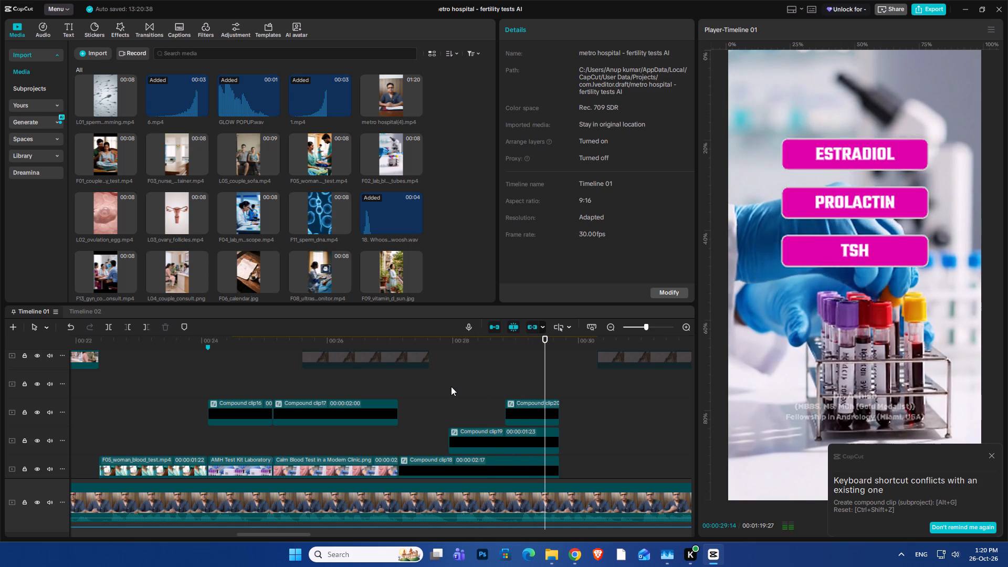
key(space)
key(space)
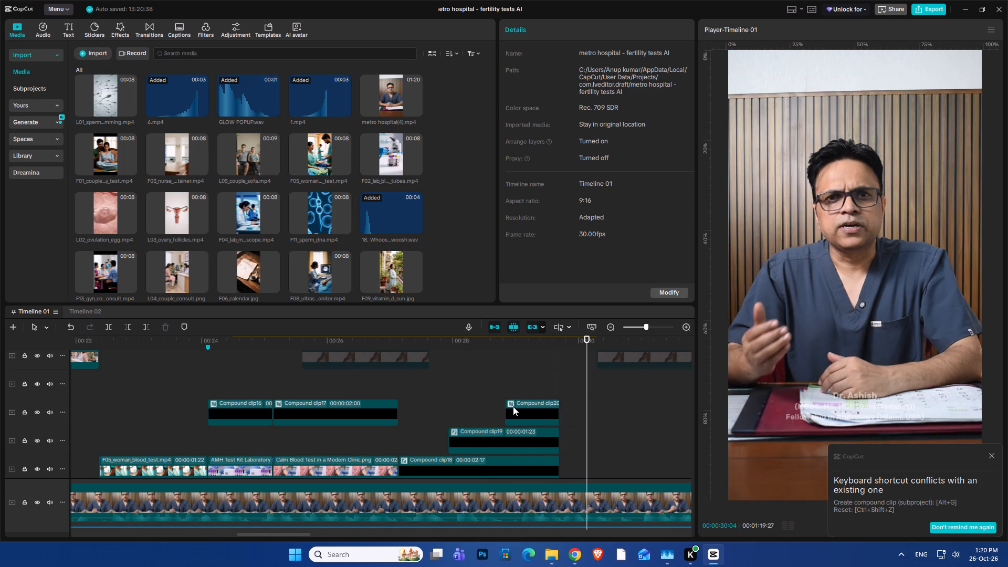
key(space)
key(space)
click(543, 358)
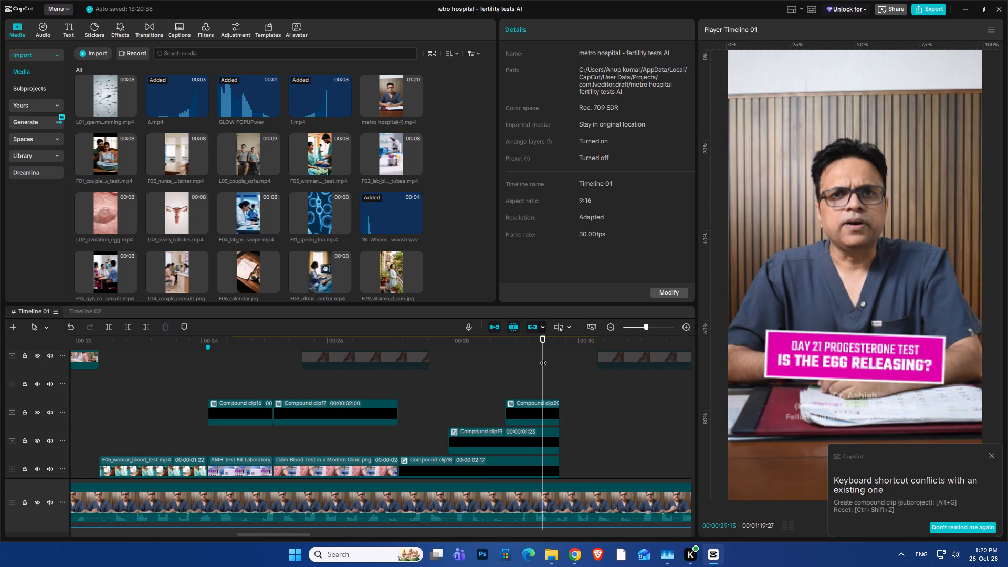
key(space)
key(space)
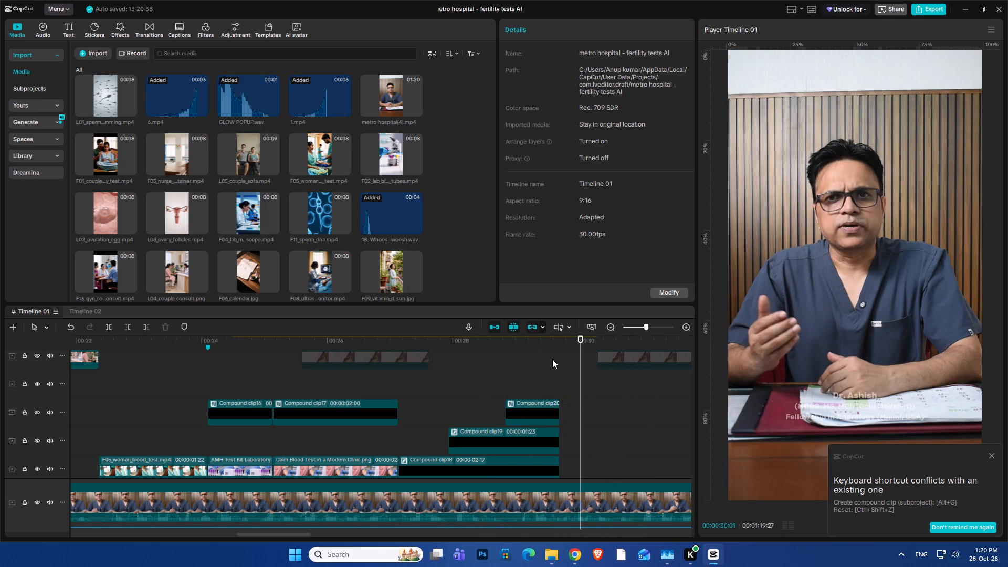
Play back the Day 21 progesterone test section up to the start of the ovulation egg footage.
key(space)
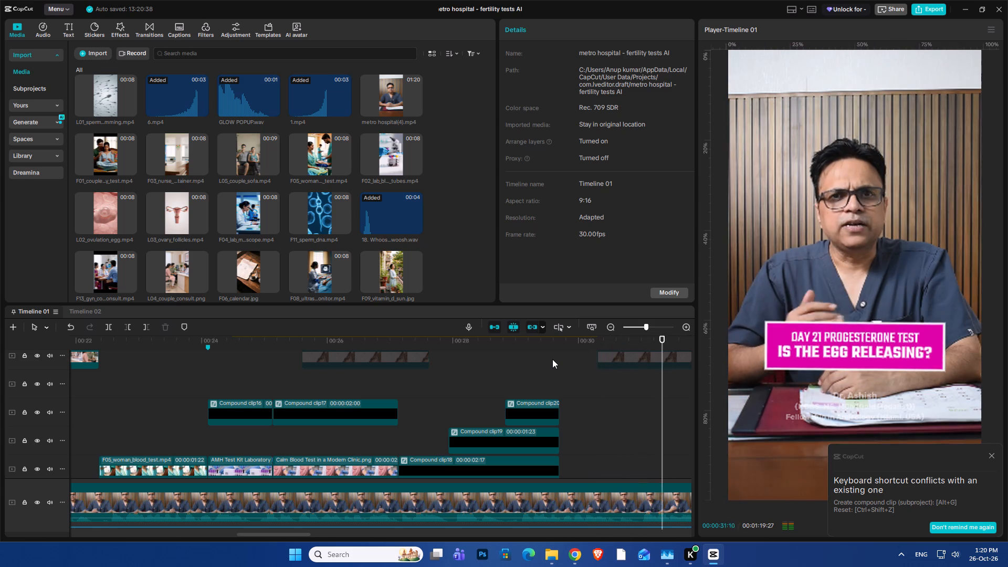
key(space)
key(space)
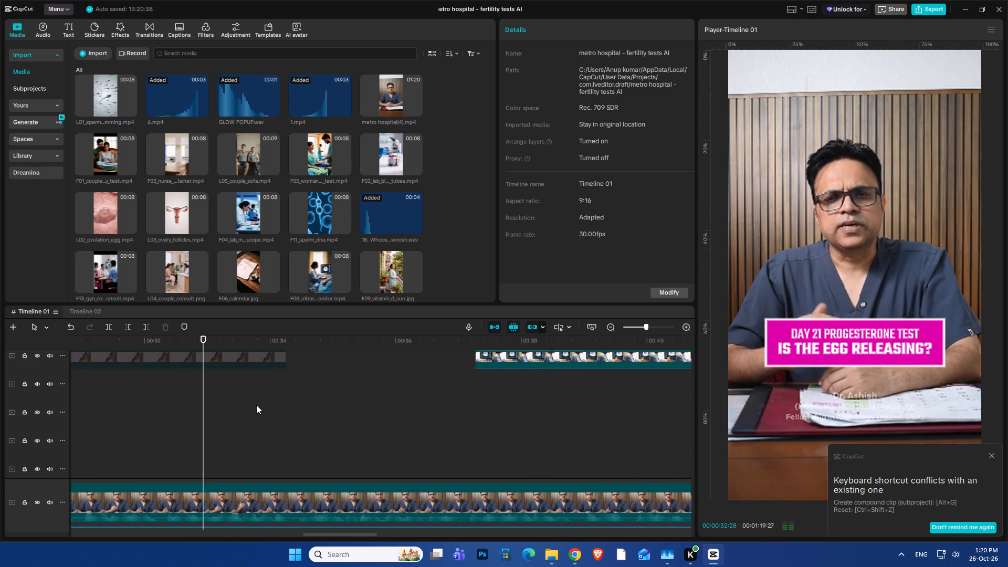
ctrl+scroll(256, 405, down, 7)
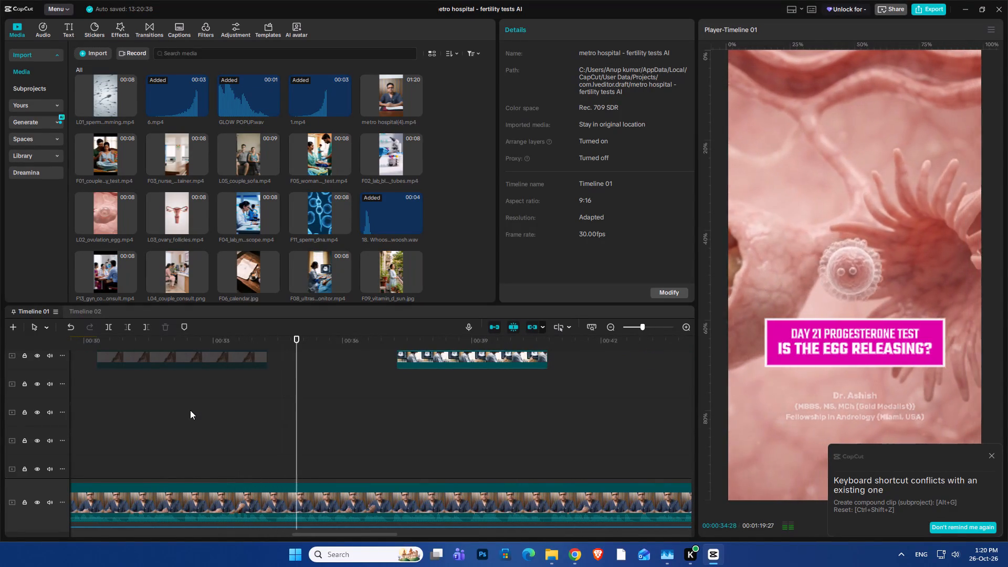
scroll(230, 419, up, 7)
key(space)
click(244, 370)
scroll(228, 391, down, 7)
scroll(228, 391, up, 1)
scroll(228, 391, down, 4)
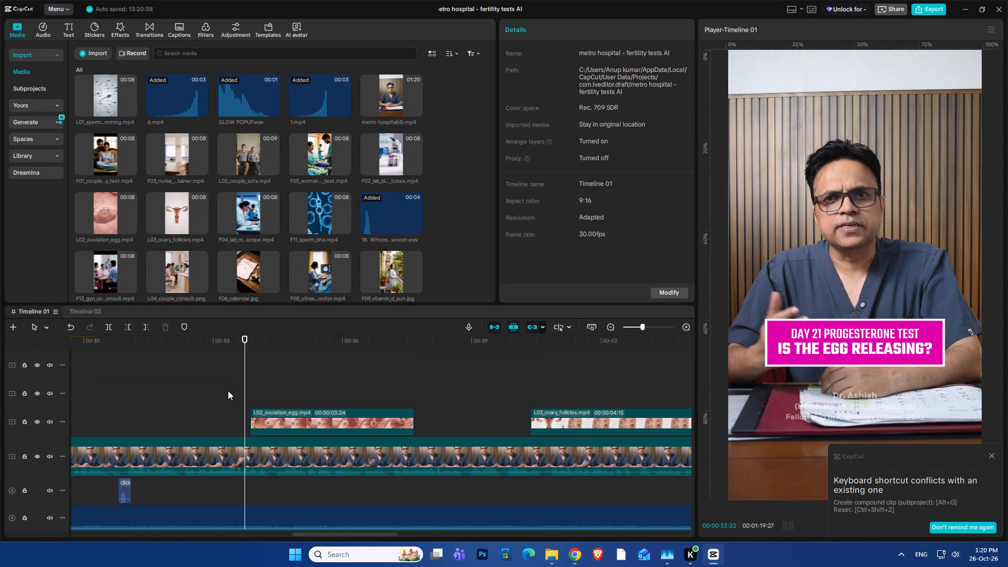
scroll(228, 391, down, 7)
key(space)
key(space)
Duplicate the earlier Blur effect and place the copy over the cut to the ovulation egg footage, around 00:33:26.
scroll(240, 395, up, 19)
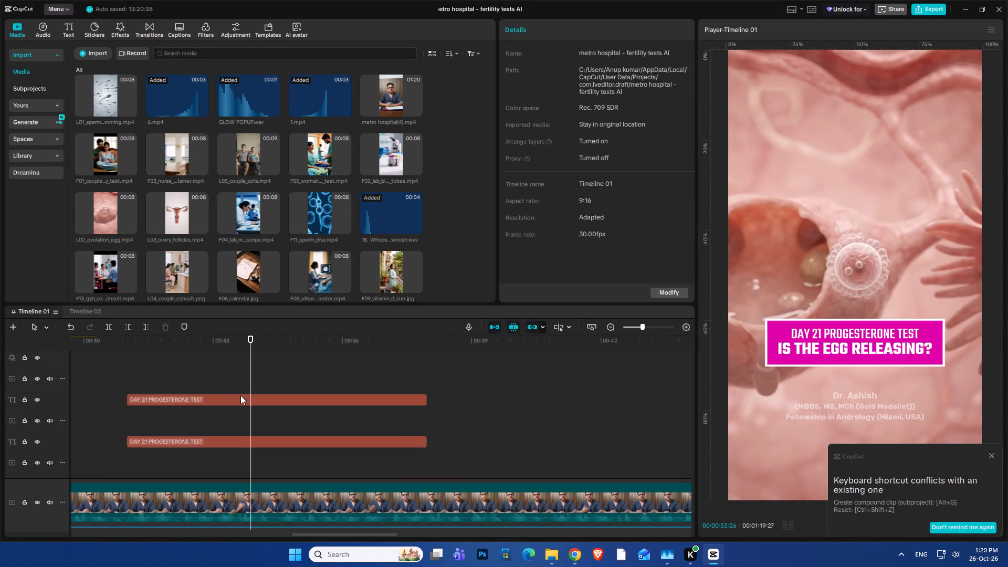
scroll(240, 395, up, 20)
scroll(240, 395, up, 20)
scroll(240, 395, up, 12)
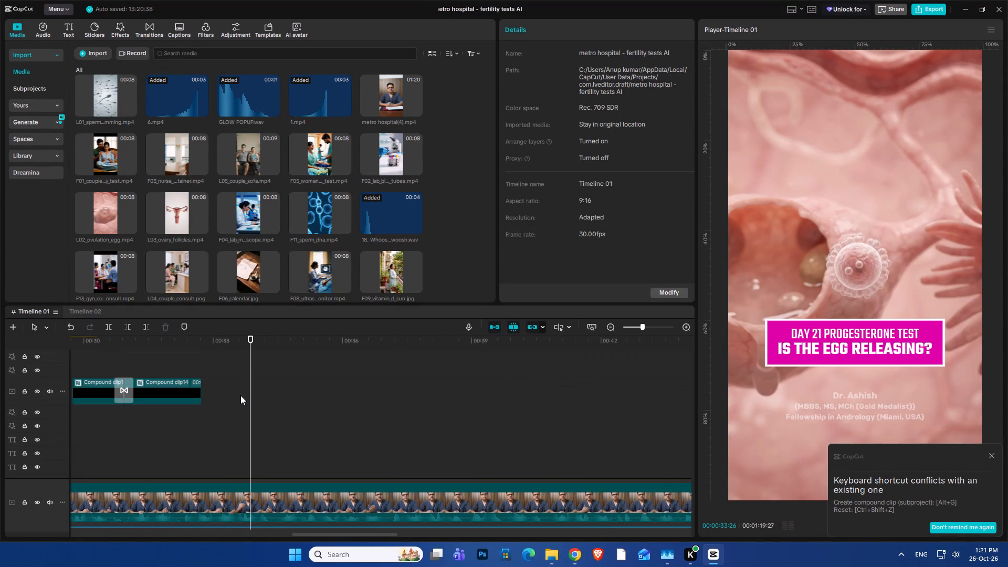
scroll(240, 395, up, 1)
ctrl+scroll(240, 395, down, 8)
click(85, 384)
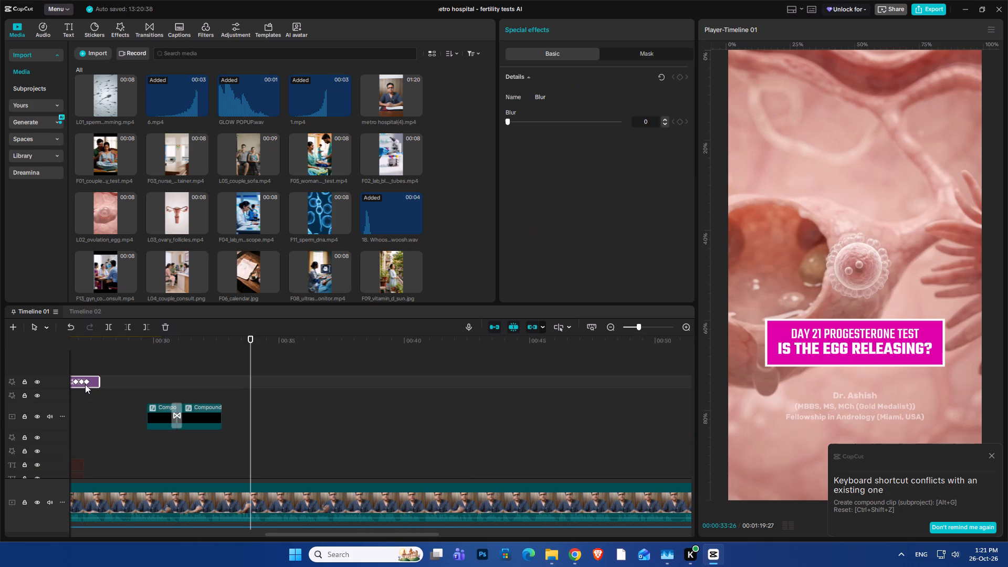
alt+drag(94, 382, 264, 396)
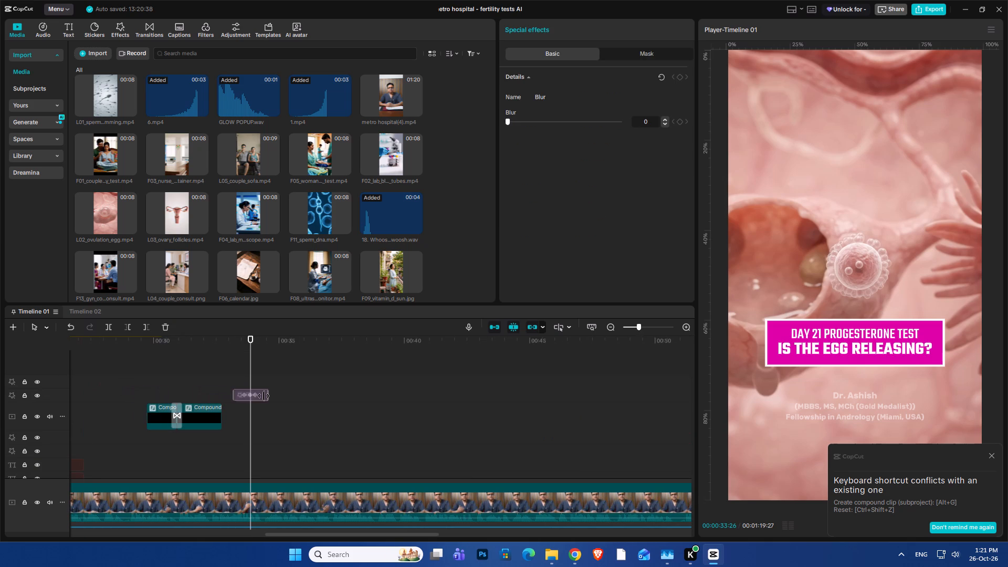
alt+drag(264, 396, 264, 386)
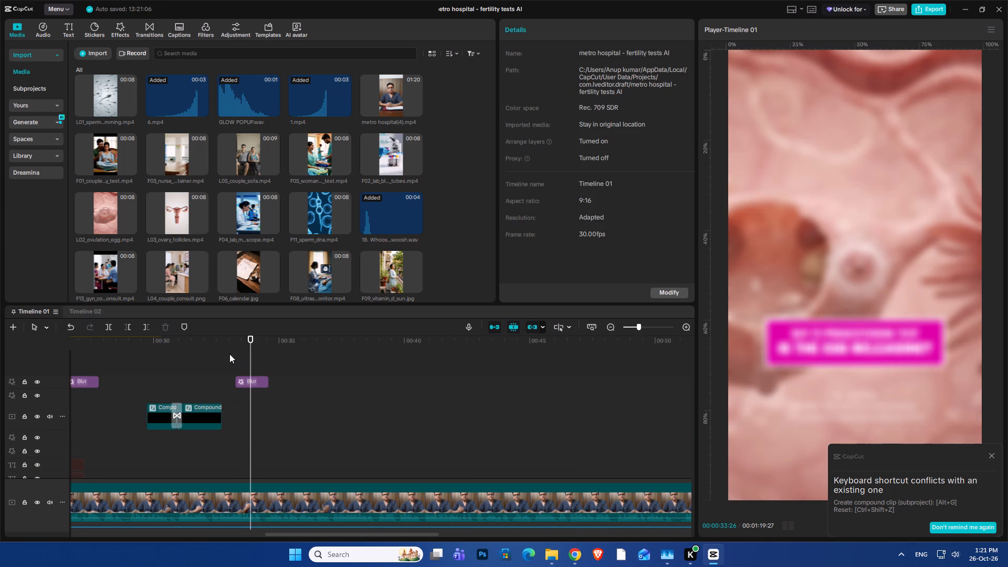
Play back from the blurred cut into the ovulation egg footage through to the transvaginal ultrasound caption.
click(229, 354)
key(space)
key(space)
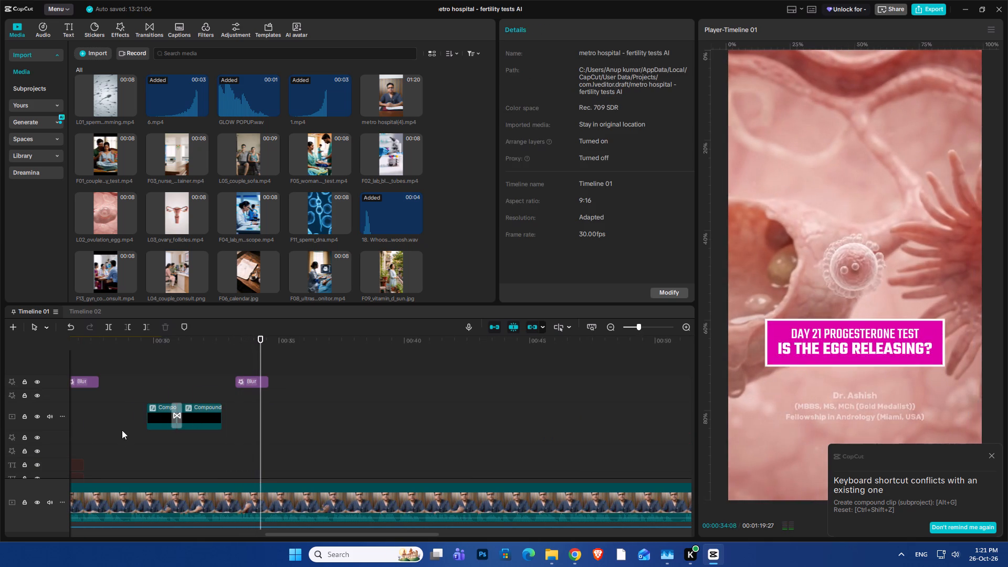
key(space)
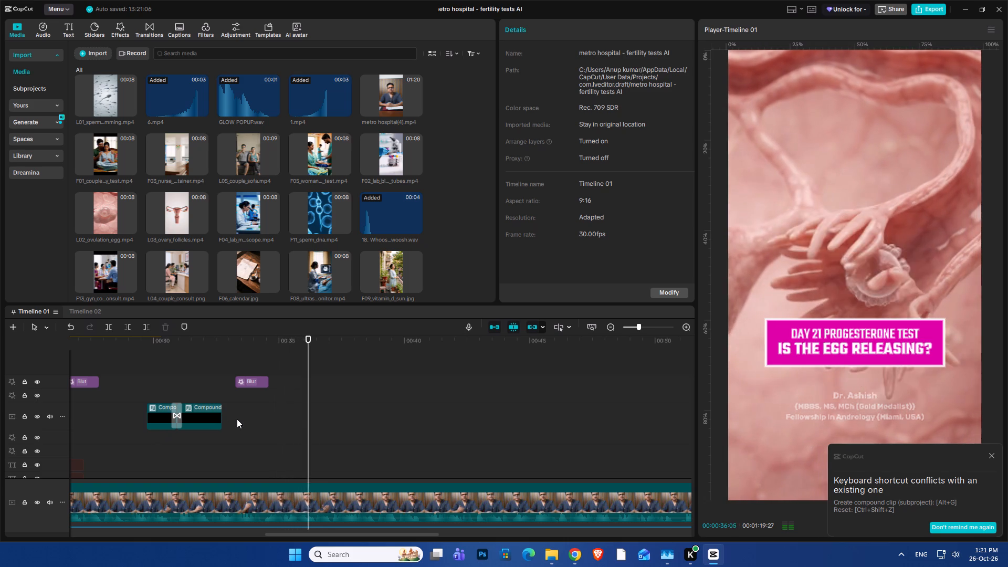
key(space)
key(space)
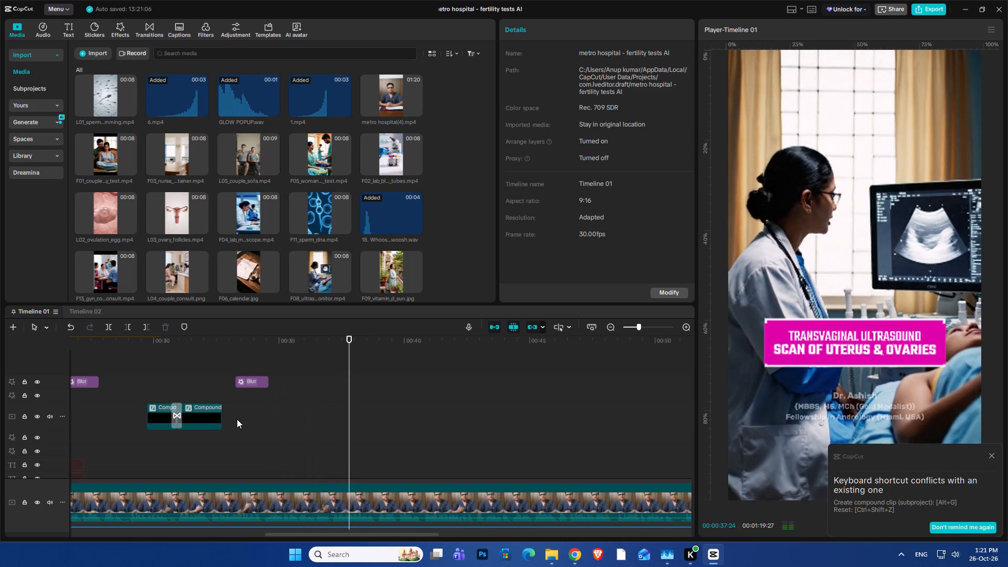
key(space)
Set the white background of the rear TRANSVAGINAL ULTRASOUND caption layer to 33% width and 22% height.
scroll(373, 409, down, 19)
scroll(373, 409, up, 1)
scroll(373, 409, down, 4)
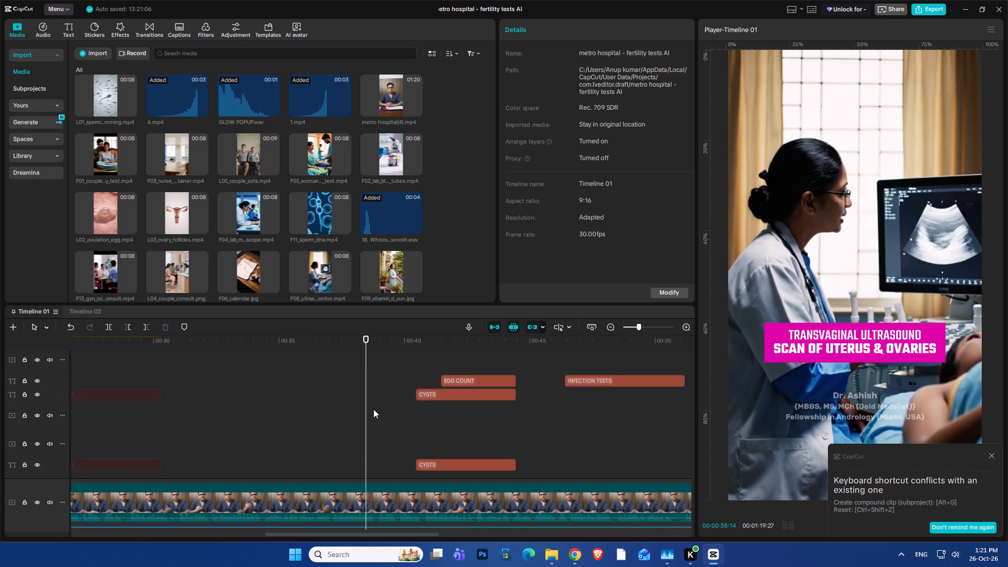
scroll(373, 409, down, 19)
scroll(373, 409, up, 2)
click(359, 418)
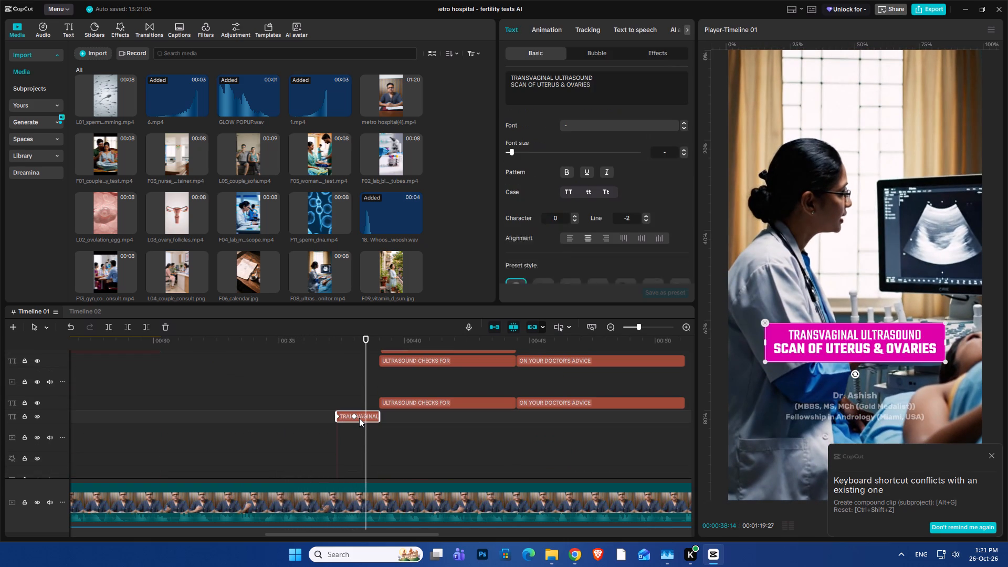
scroll(358, 418, down, 14)
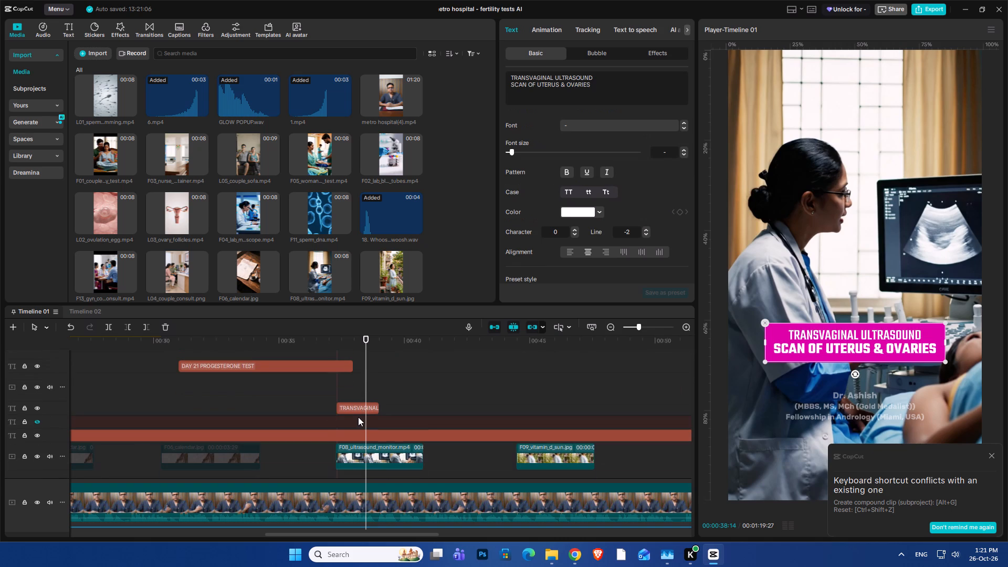
click(358, 405)
scroll(584, 121, down, 6)
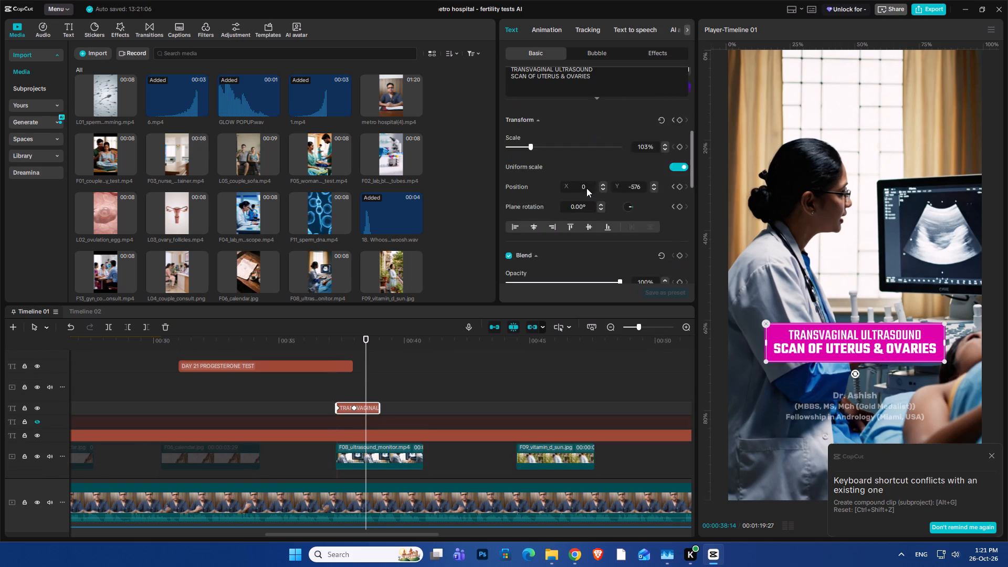
scroll(586, 188, down, 4)
scroll(525, 209, down, 1)
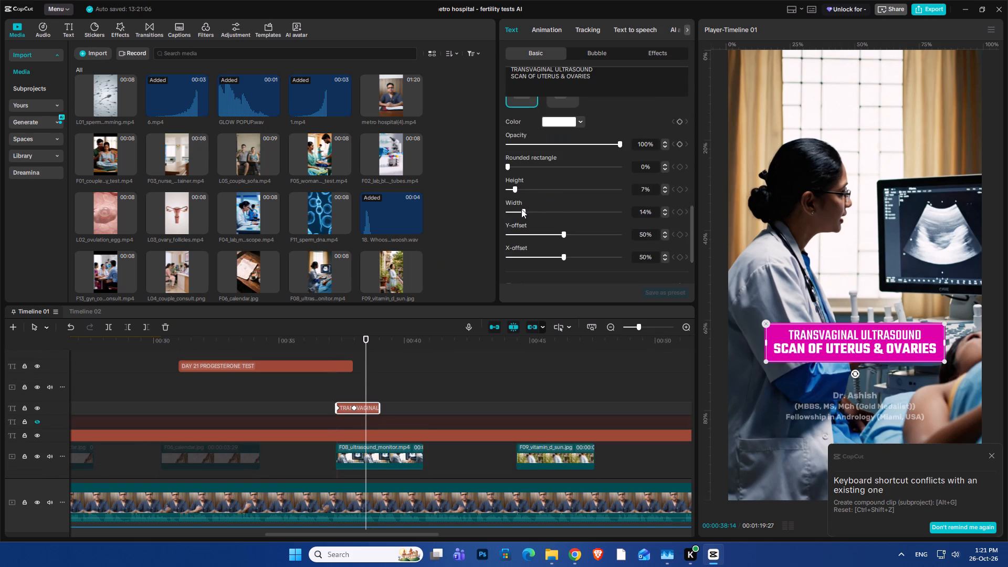
drag(521, 209, 544, 212)
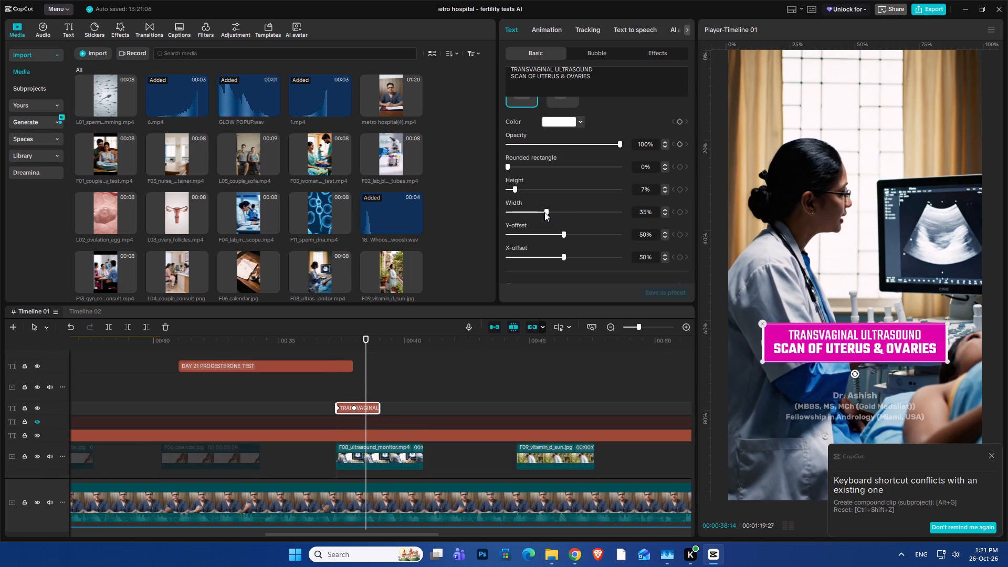
drag(544, 212, 543, 209)
drag(518, 188, 532, 189)
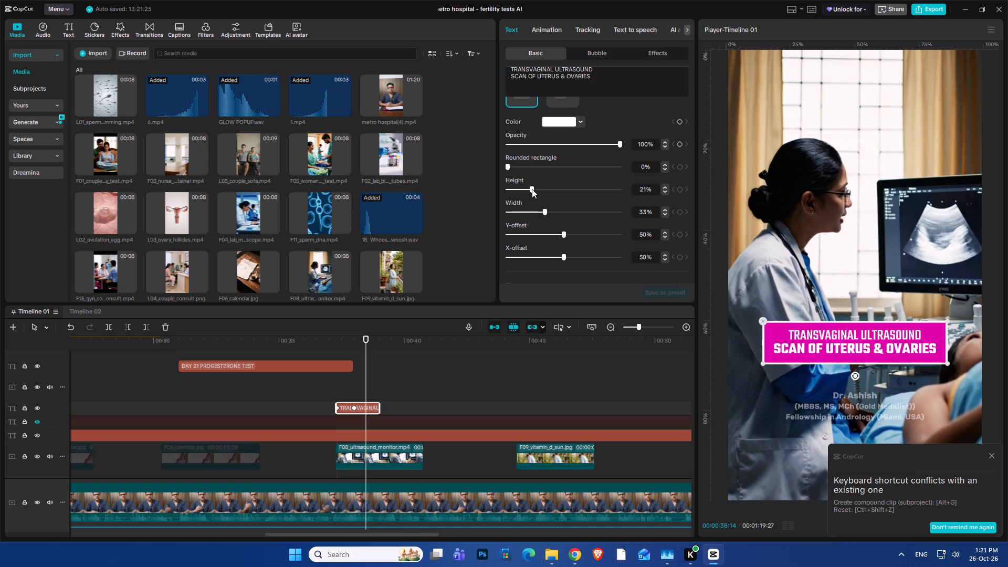
drag(532, 189, 532, 188)
Set the line spacing of the front, pink TRANSVAGINAL ULTRASOUND caption layer to 0.
scroll(381, 369, up, 16)
scroll(381, 369, down, 4)
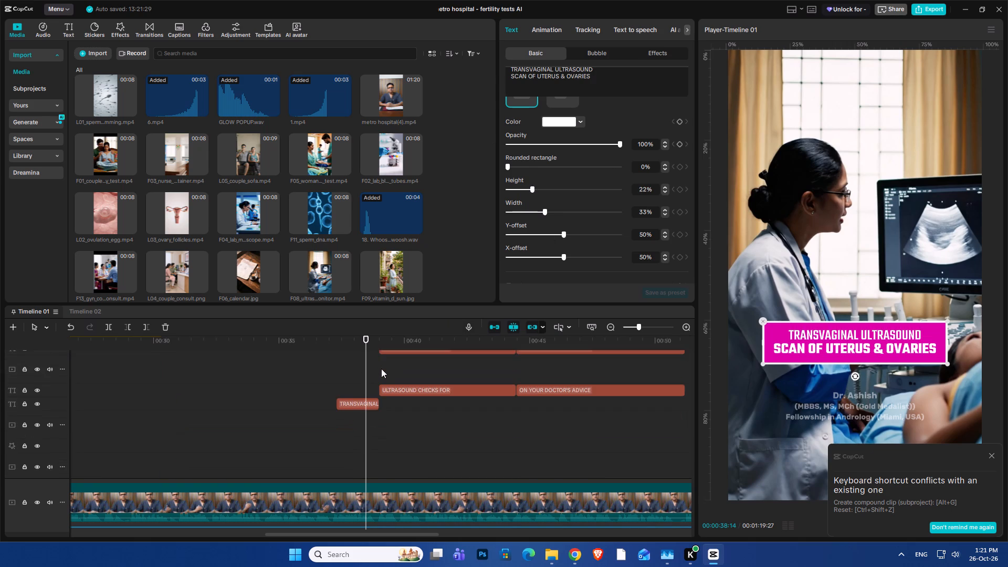
click(366, 394)
scroll(600, 173, up, 6)
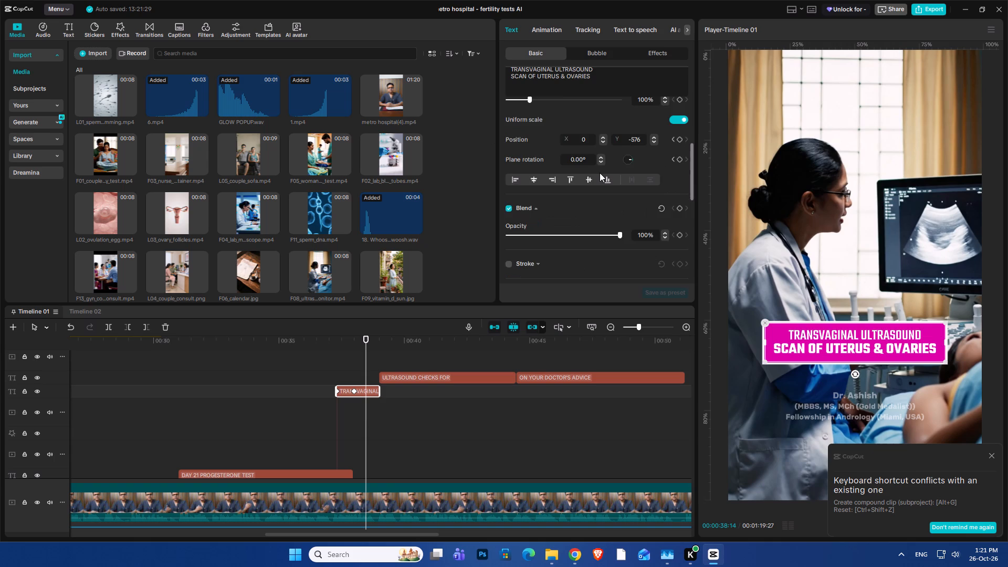
scroll(600, 173, up, 7)
scroll(599, 173, down, 4)
scroll(601, 180, up, 1)
scroll(603, 180, down, 2)
scroll(603, 180, up, 4)
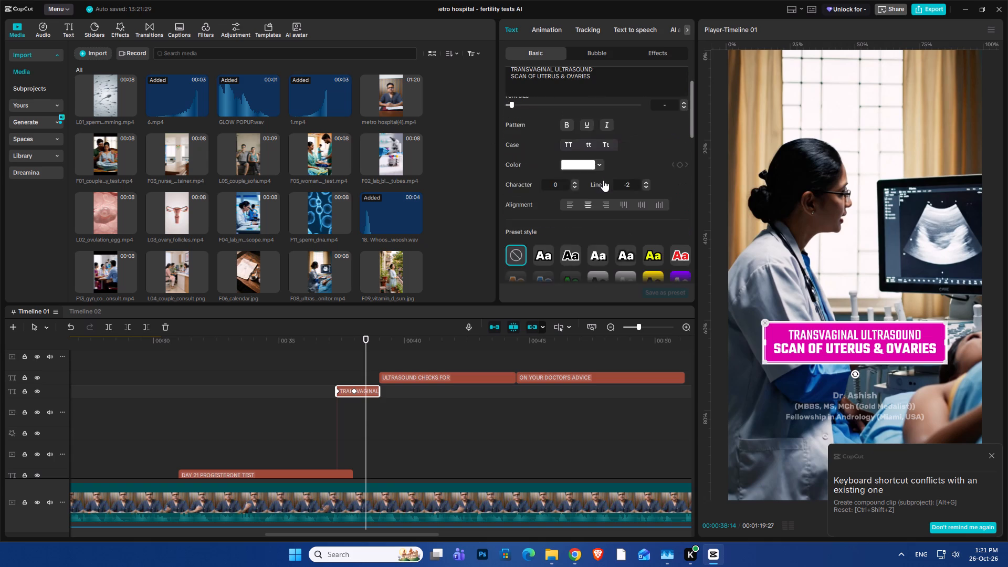
scroll(603, 180, up, 3)
click(623, 234)
scroll(623, 234, down, 1)
scroll(623, 234, up, 3)
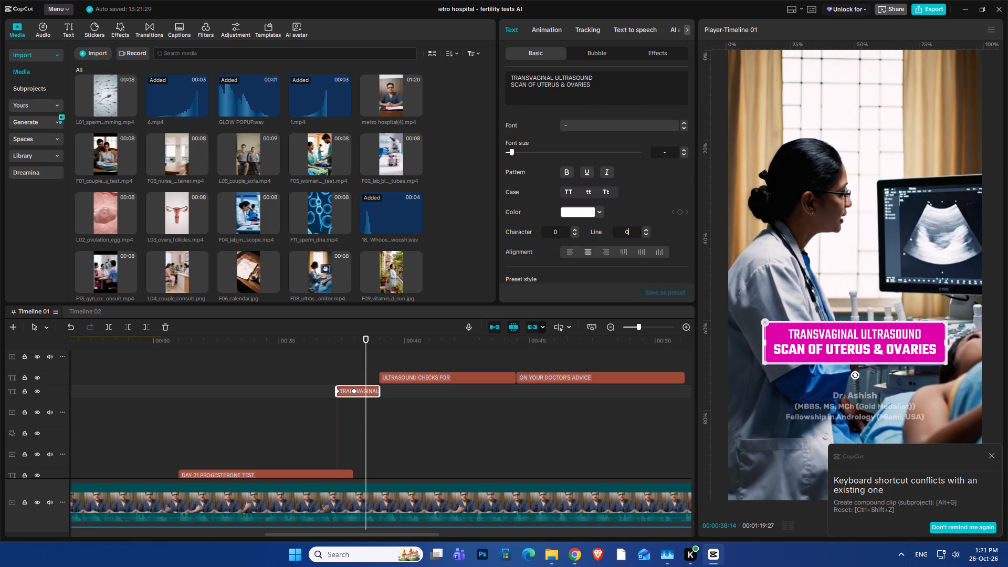
scroll(623, 234, up, 1)
scroll(623, 234, down, 1)
scroll(623, 234, up, 1)
scroll(623, 234, down, 1)
Set the background height of the rear, white TRANSVAGINAL ULTRASOUND caption layer to 26%.
scroll(380, 421, down, 9)
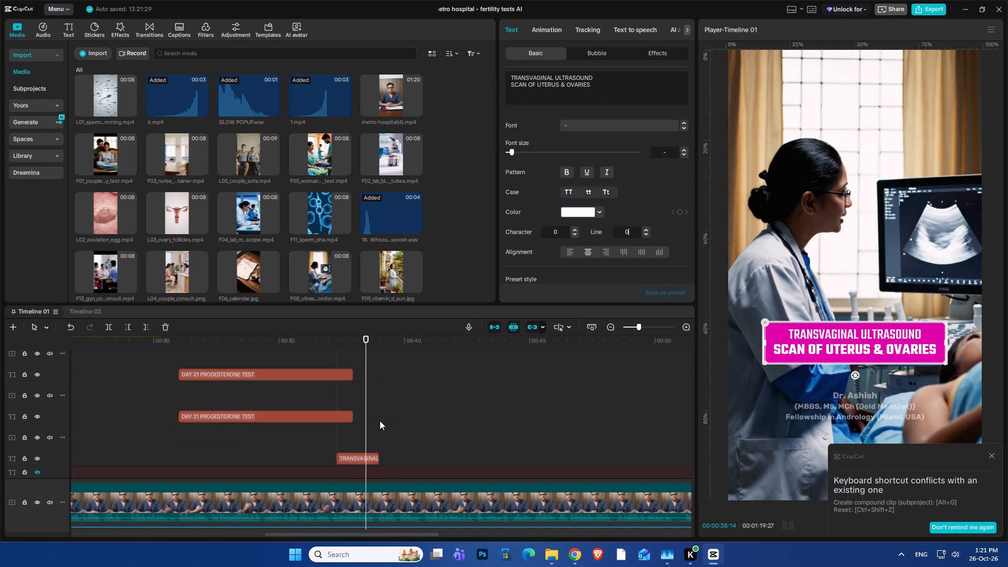
scroll(380, 421, down, 12)
scroll(380, 421, down, 16)
scroll(380, 416, up, 7)
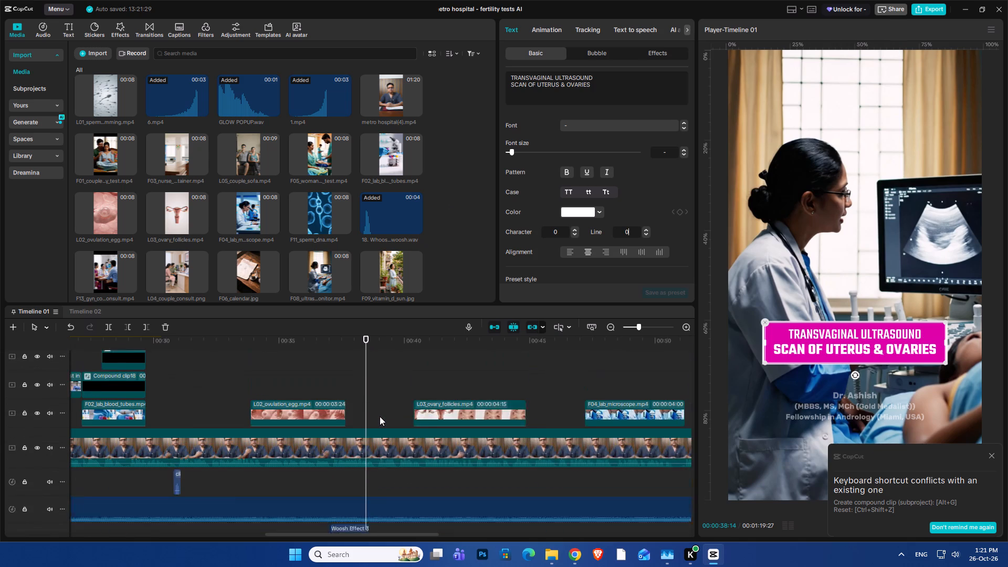
scroll(380, 416, up, 19)
click(374, 423)
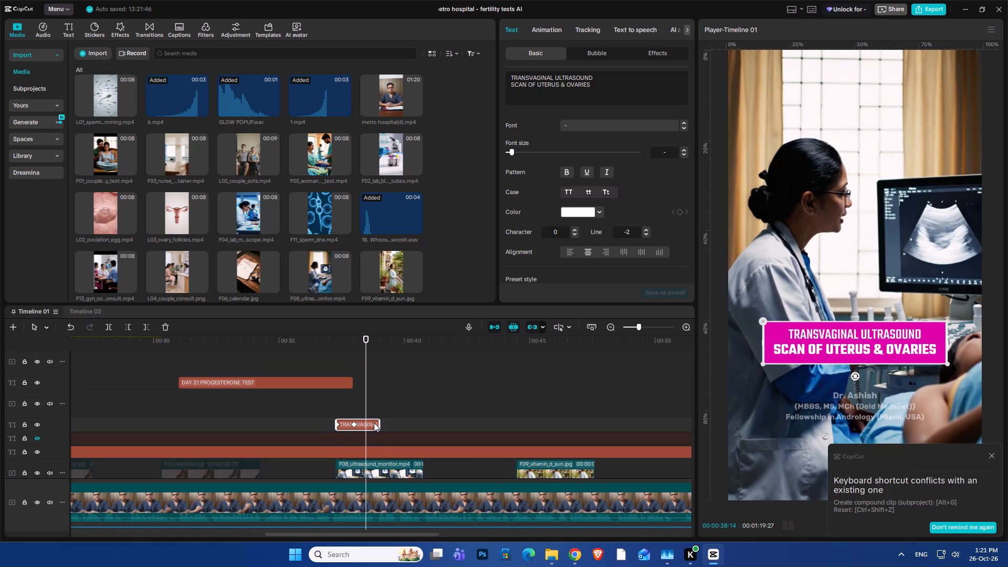
scroll(529, 234, down, 5)
scroll(529, 234, up, 3)
scroll(529, 234, down, 2)
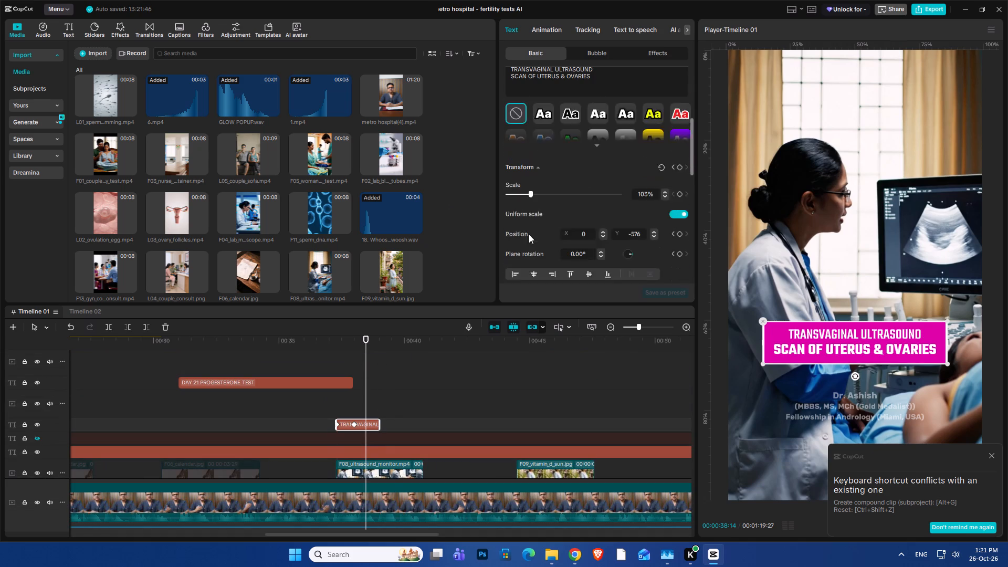
scroll(529, 234, down, 1)
scroll(598, 226, down, 6)
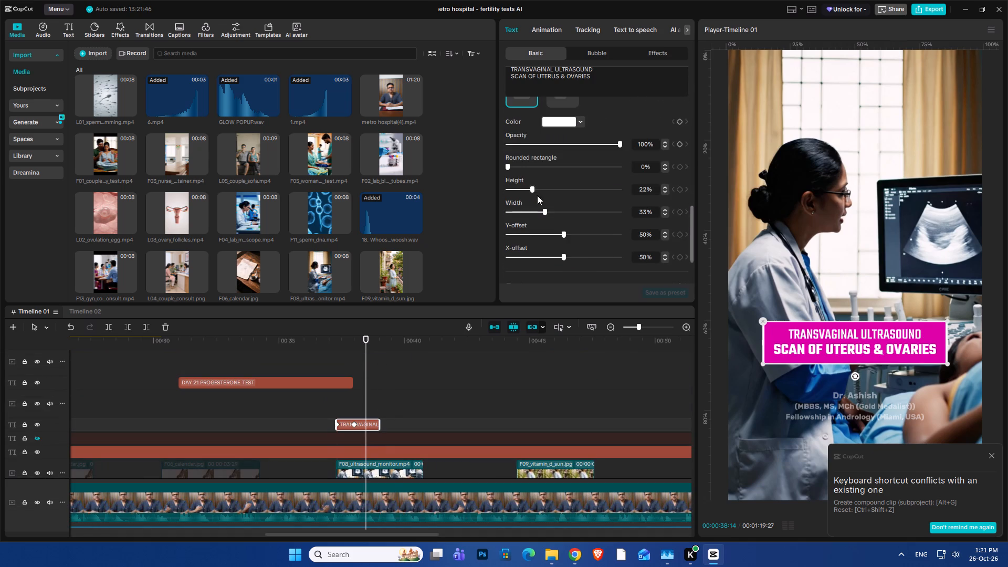
click(647, 191)
scroll(647, 191, up, 4)
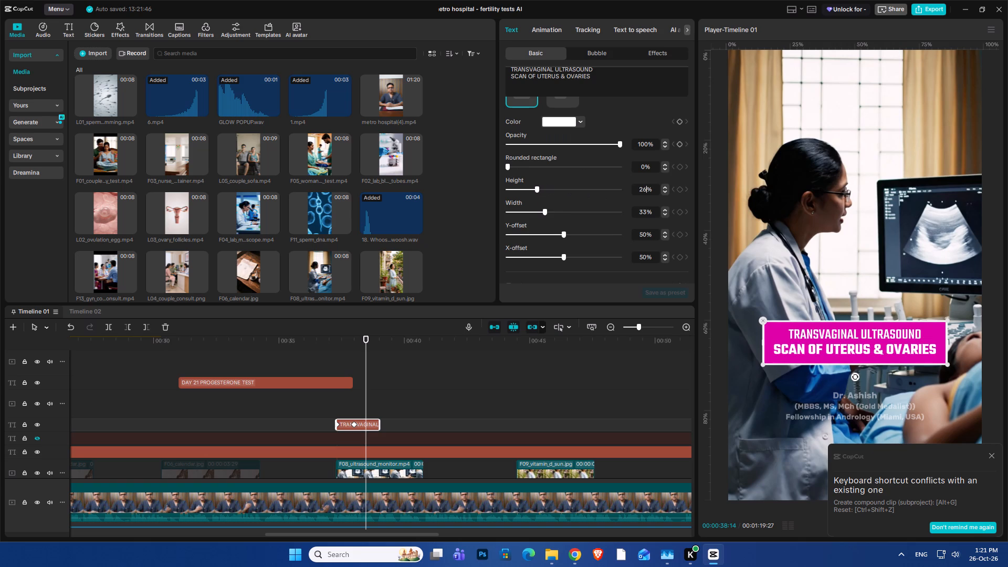
Play back the change from the Day 21 progesterone caption to the transvaginal ultrasound caption to check their timing.
click(324, 358)
key(space)
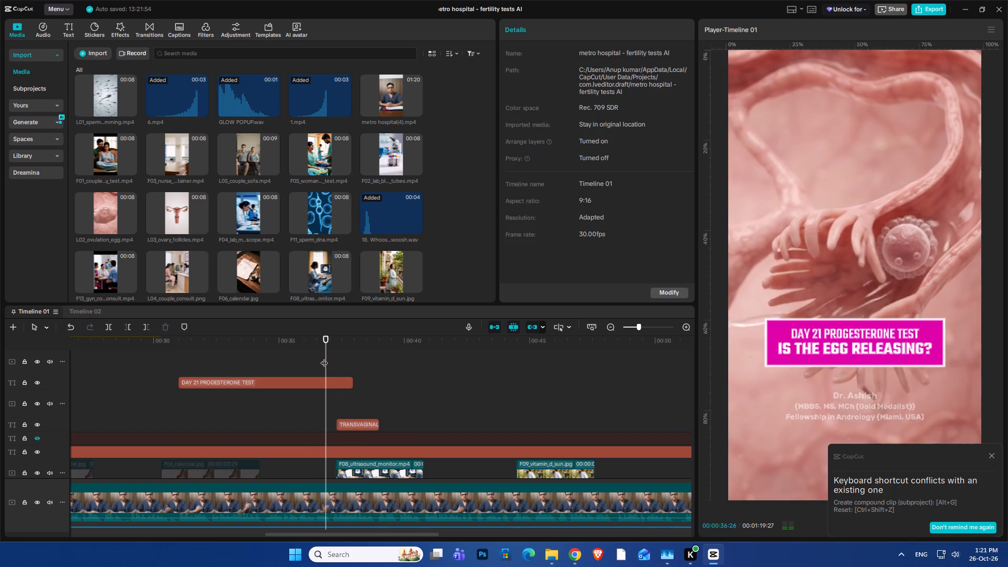
key(space)
click(314, 348)
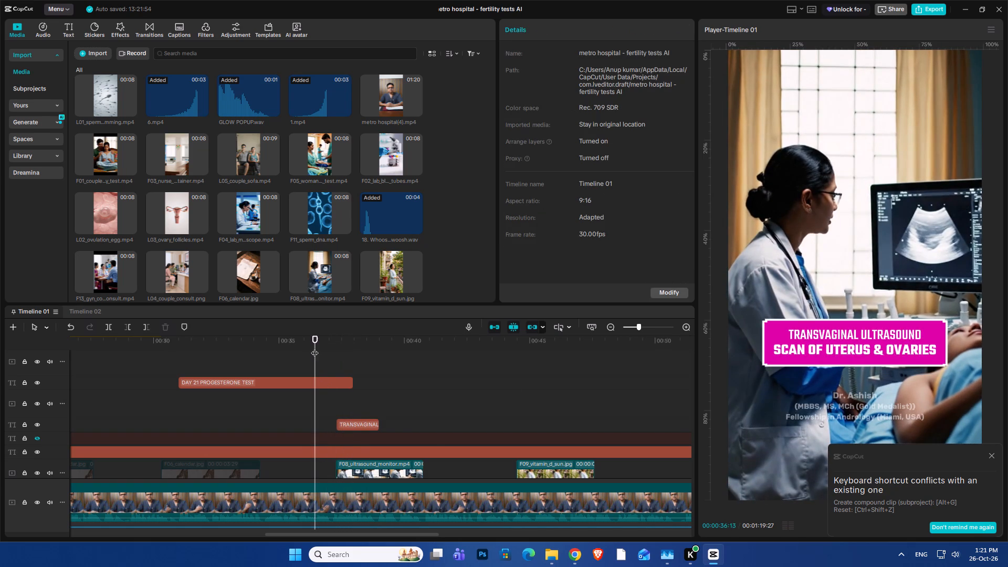
key(space)
key(space)
click(292, 358)
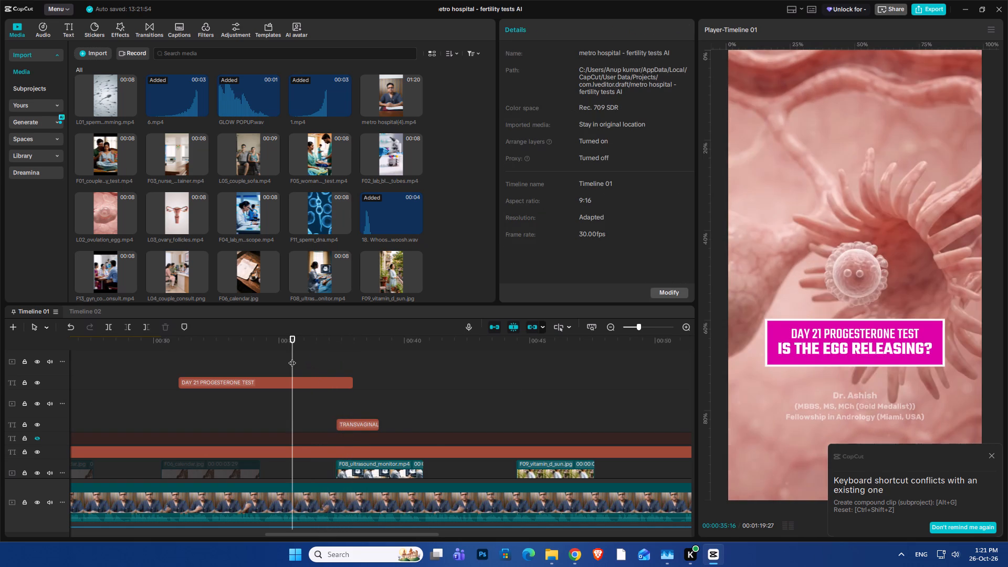
key(space)
key(space)
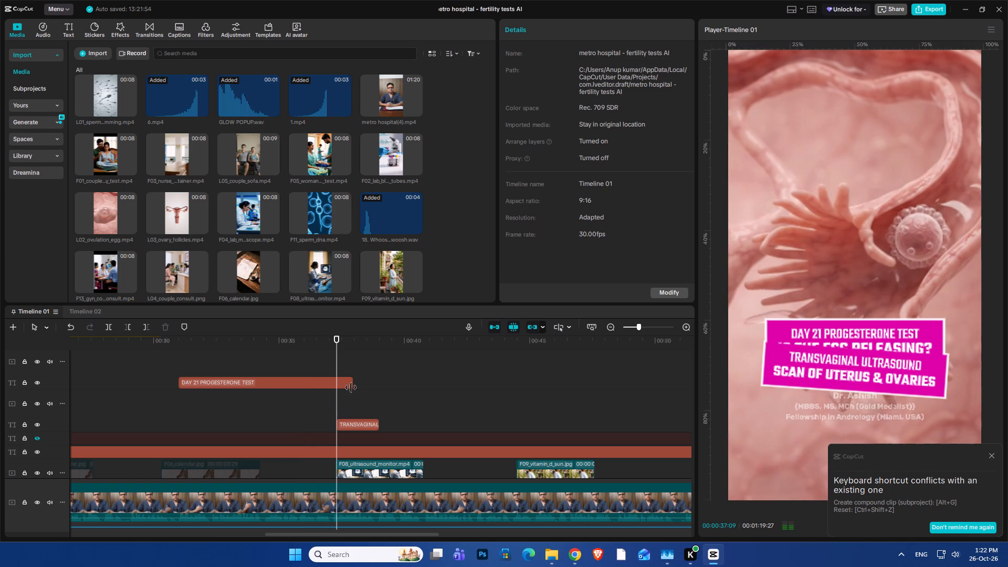
Trim the ends of both DAY 21 PROGESTERONE TEST caption layers to the start of the TRANSVAGINAL ULTRASOUND caption and play back the change.
click(346, 385)
drag(353, 381, 334, 391)
click(324, 367)
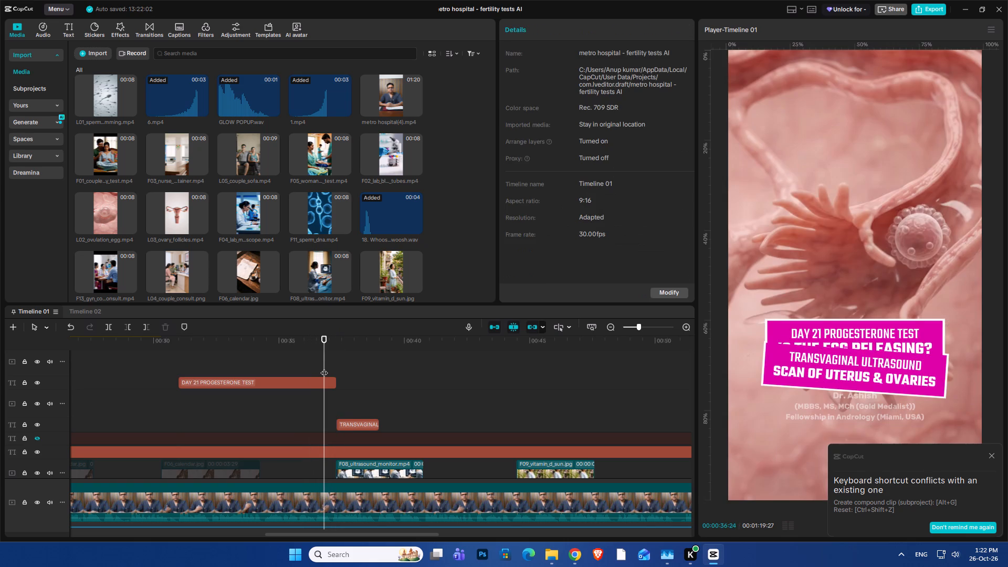
key(space)
key(space)
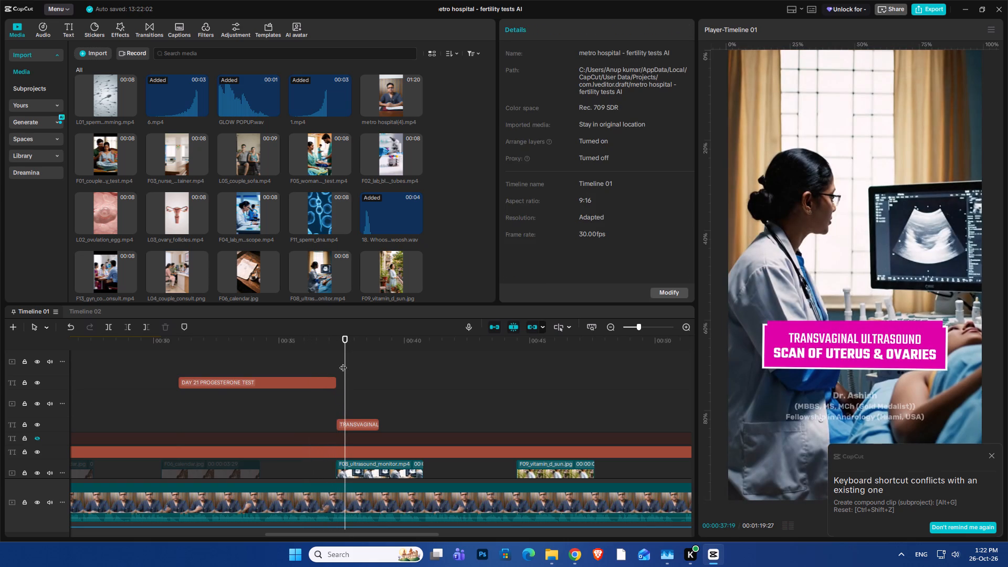
drag(345, 358, 337, 362)
scroll(337, 384, up, 16)
scroll(337, 385, down, 7)
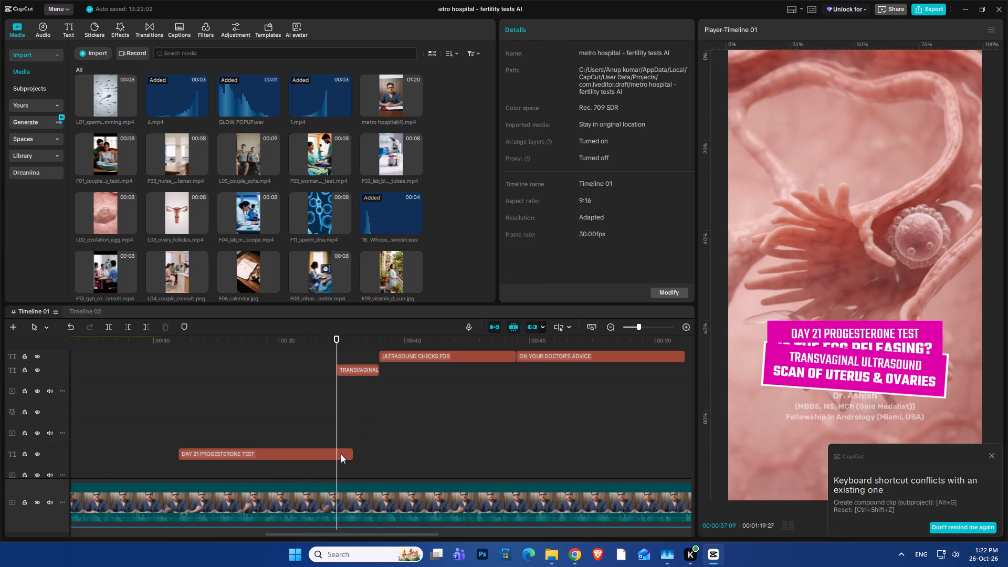
click(341, 454)
key(w)
click(319, 427)
key(space)
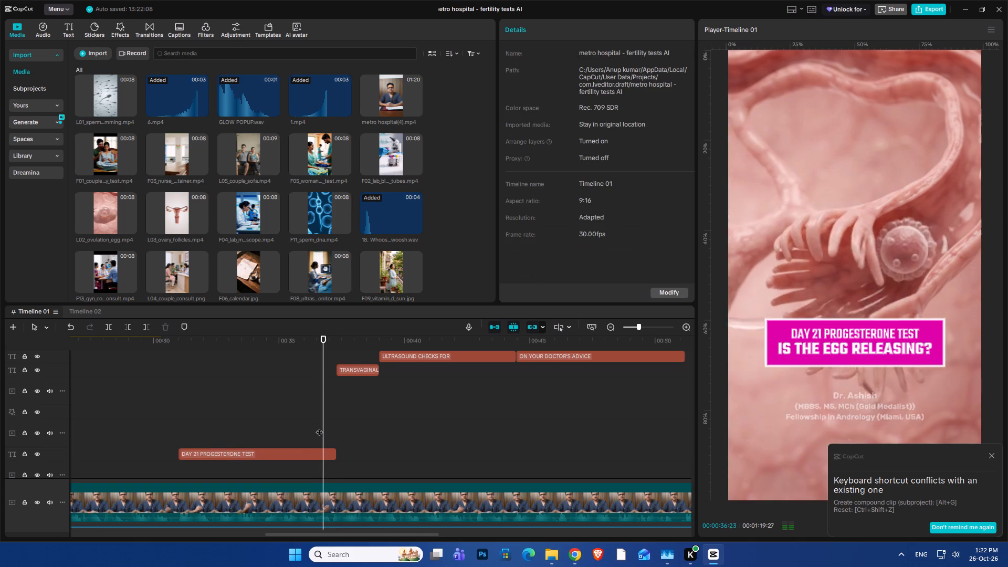
key(space)
key(space)
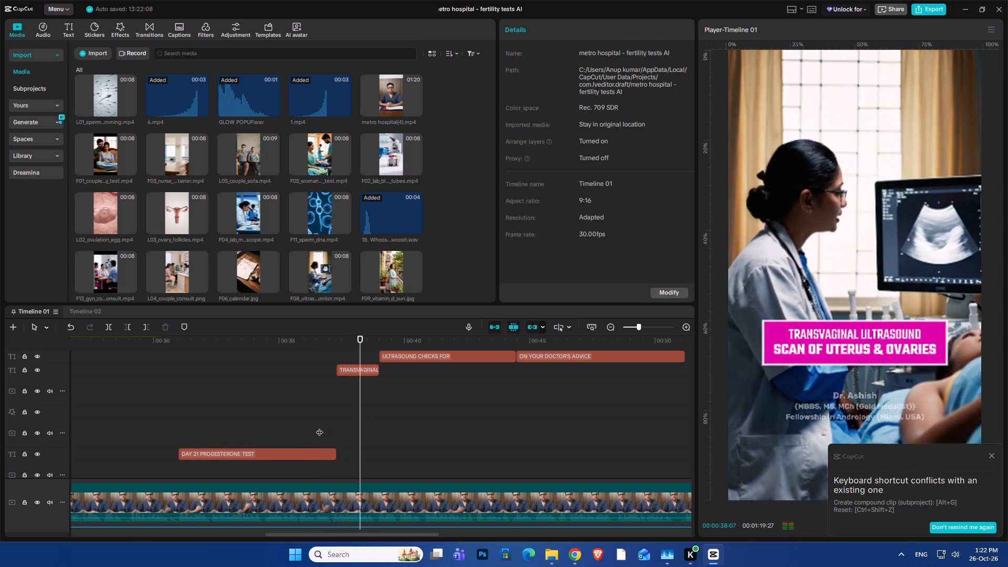
key(space)
Disable all layers of the ULTRASOUND CHECKS FOR caption group, including FIBROIDS, CYSTS and EGG COUNT.
scroll(407, 415, up, 3)
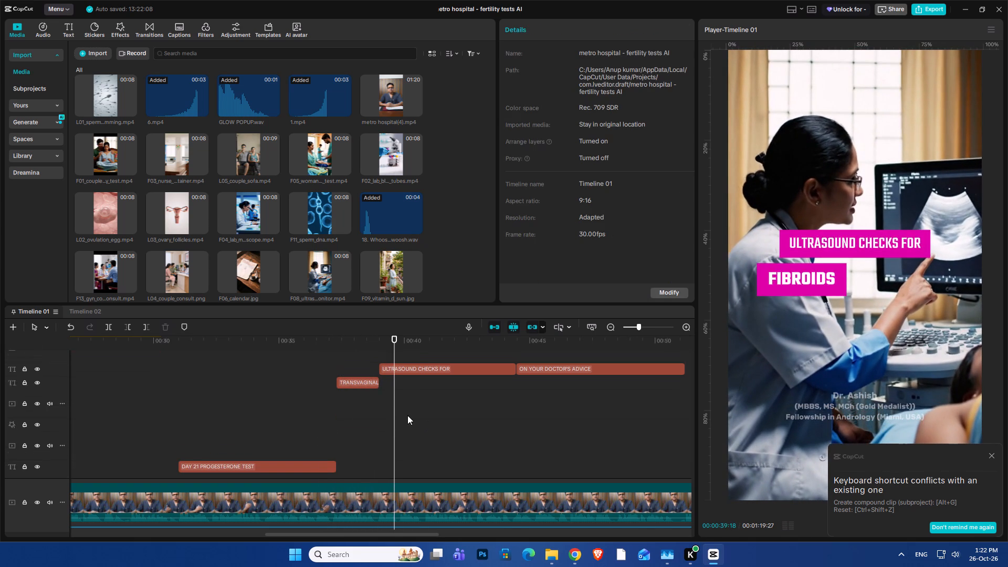
scroll(407, 415, up, 3)
drag(386, 363, 461, 422)
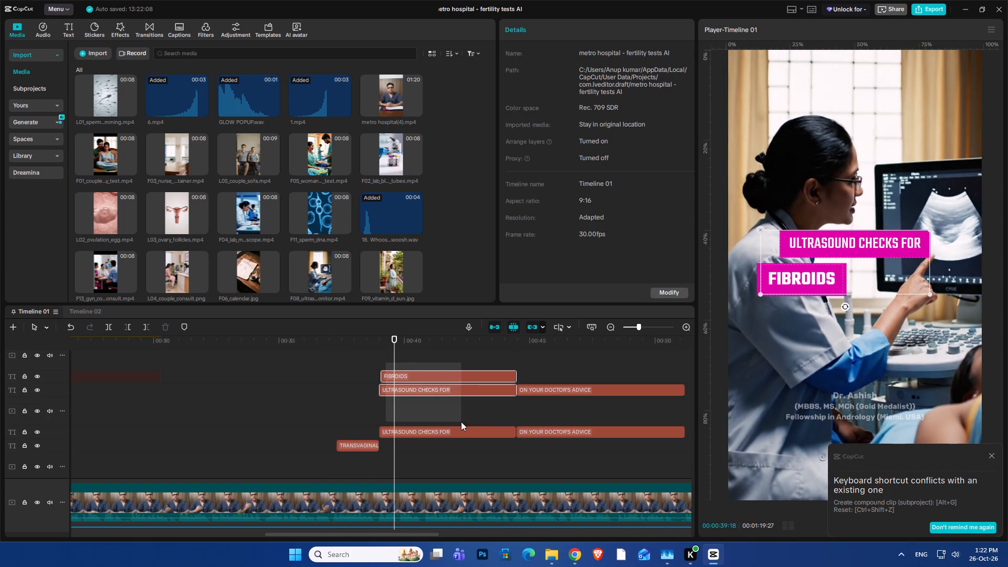
drag(461, 422, 477, 438)
scroll(474, 437, up, 8)
scroll(366, 385, up, 9)
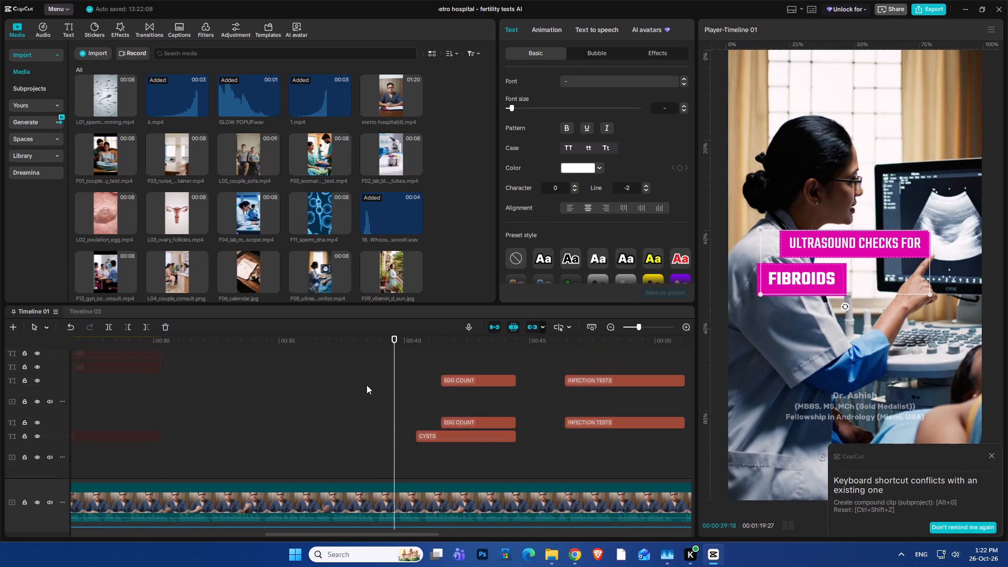
scroll(366, 385, up, 11)
scroll(382, 389, down, 7)
drag(426, 381, 453, 456)
scroll(453, 456, down, 2)
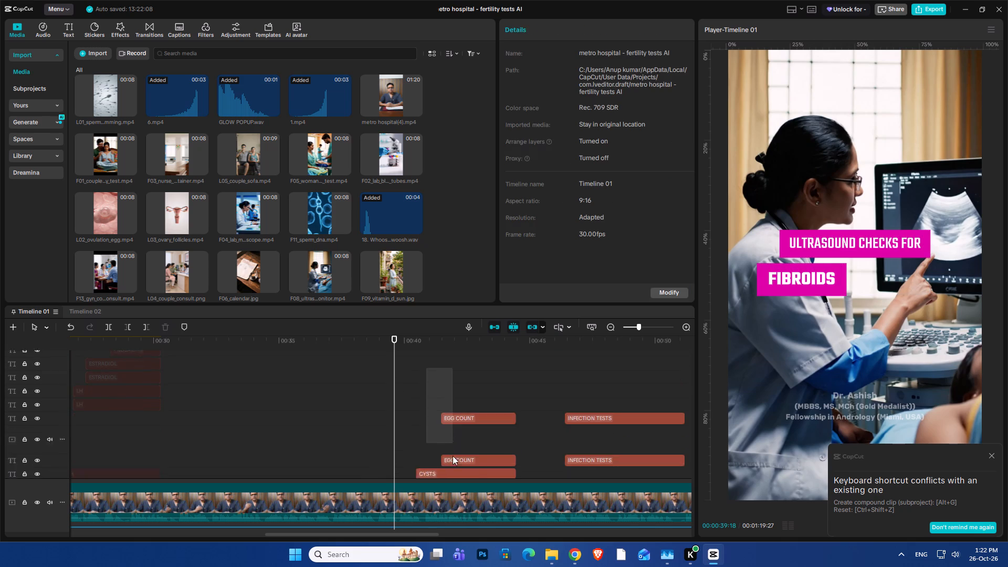
scroll(453, 456, down, 3)
drag(453, 456, 481, 472)
scroll(469, 461, down, 14)
key(shift+e)
Play back from the transvaginal ultrasound caption to the ON YOUR DOCTOR'S ADVICE caption to review the section.
click(356, 342)
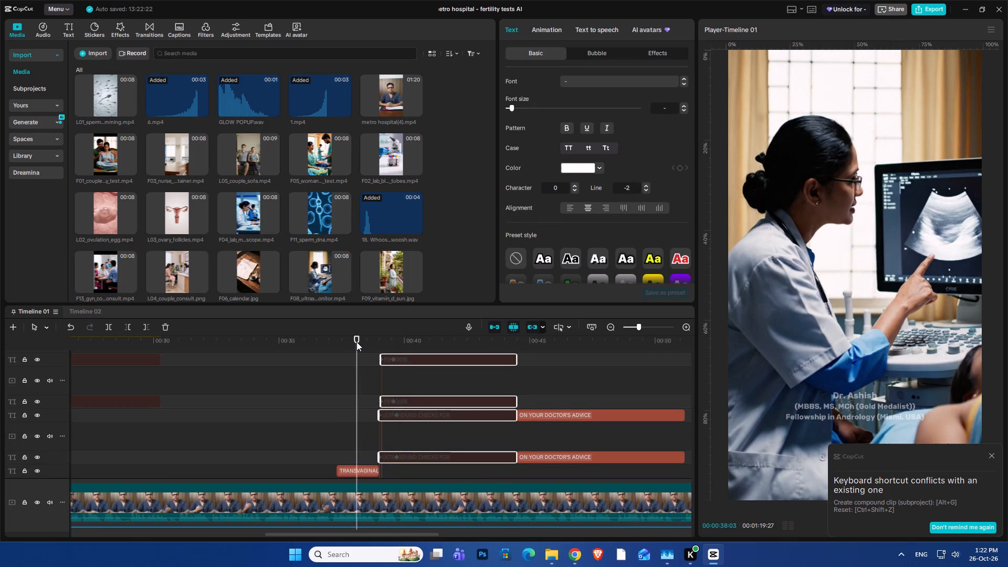
key(space)
key(space)
key(space)
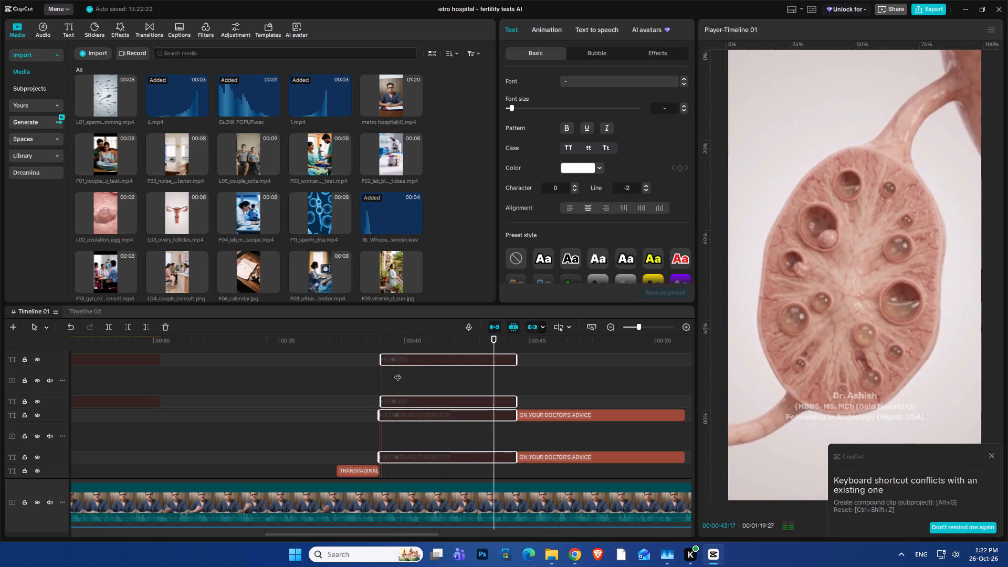
key(space)
key(space)
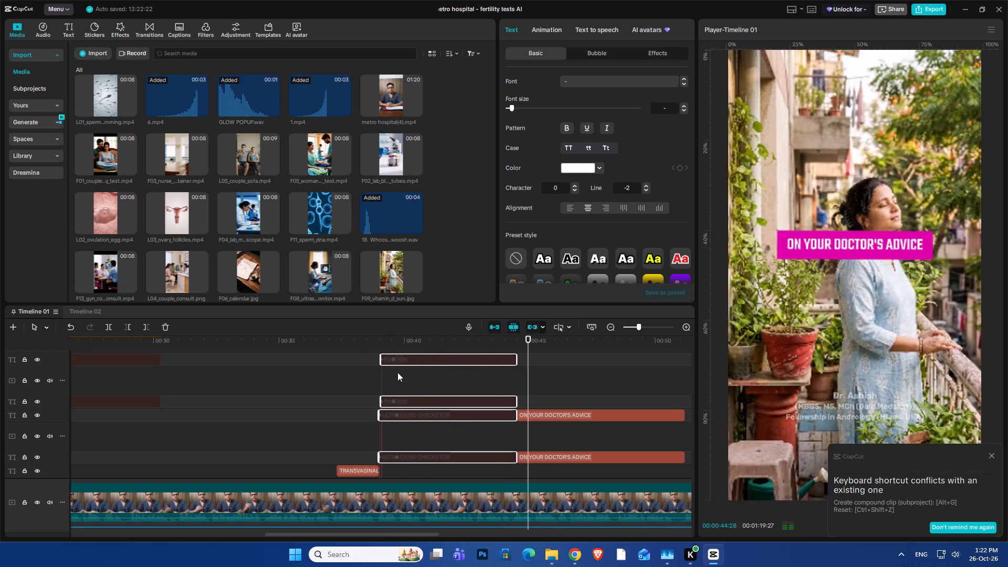
key(space)
Copy the ESTRADIOL compound caption clip and paste it at 00:39:00, where the TRANSVAGINAL ULTRASOUND caption ends.
drag(525, 339, 482, 352)
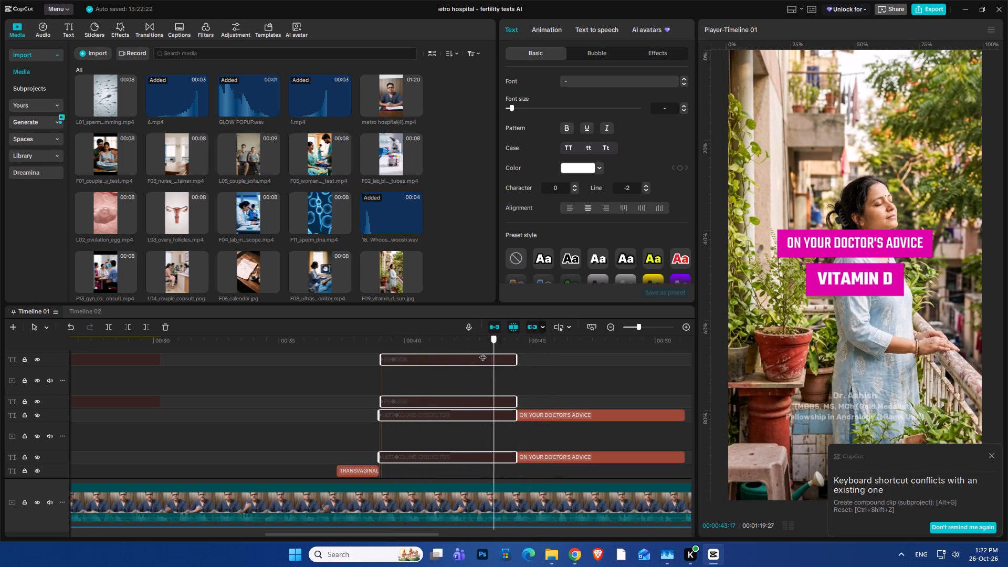
drag(482, 352, 378, 383)
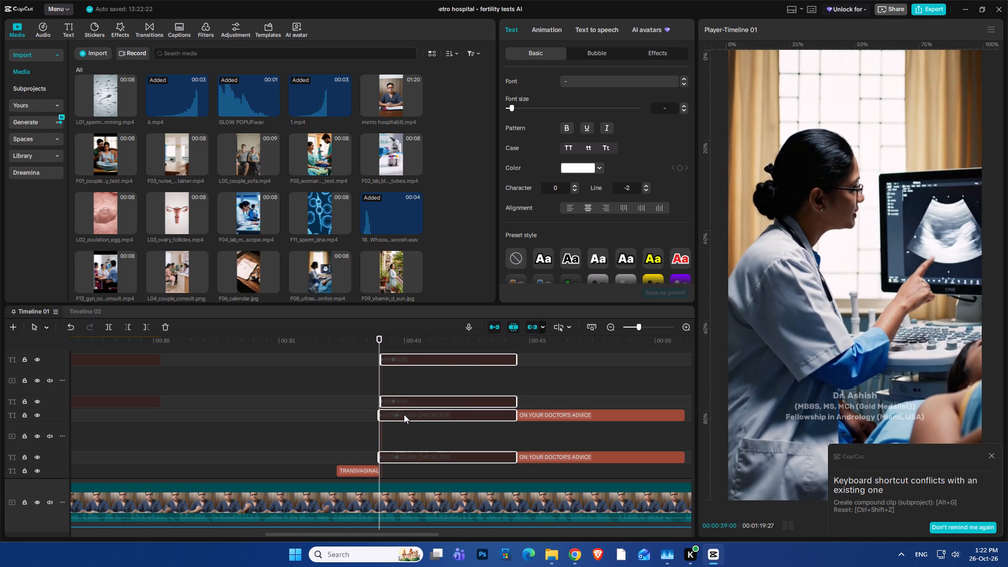
scroll(404, 414, down, 4)
scroll(404, 414, up, 1)
scroll(404, 414, down, 16)
scroll(404, 414, up, 2)
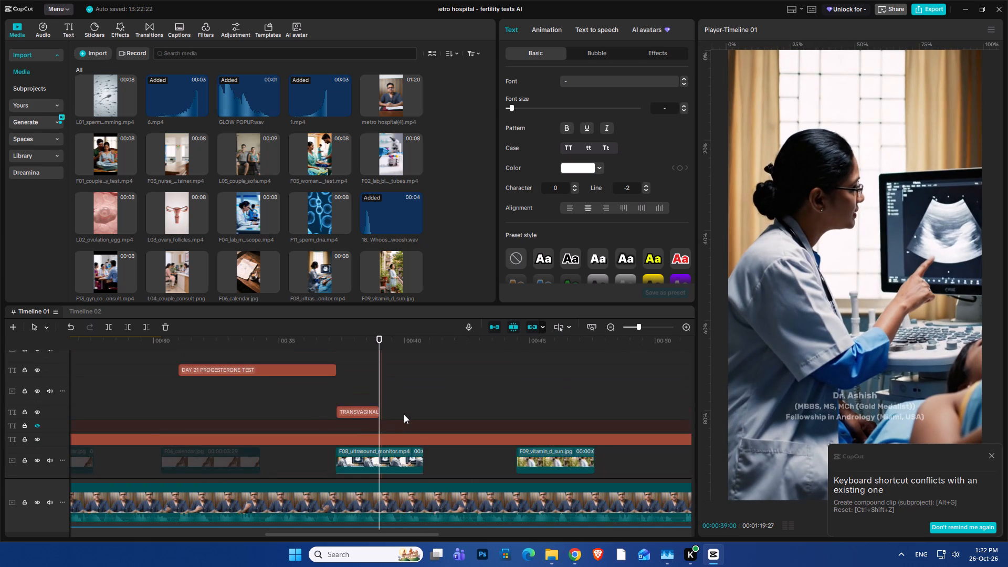
scroll(404, 414, up, 20)
scroll(404, 414, up, 16)
scroll(404, 414, up, 6)
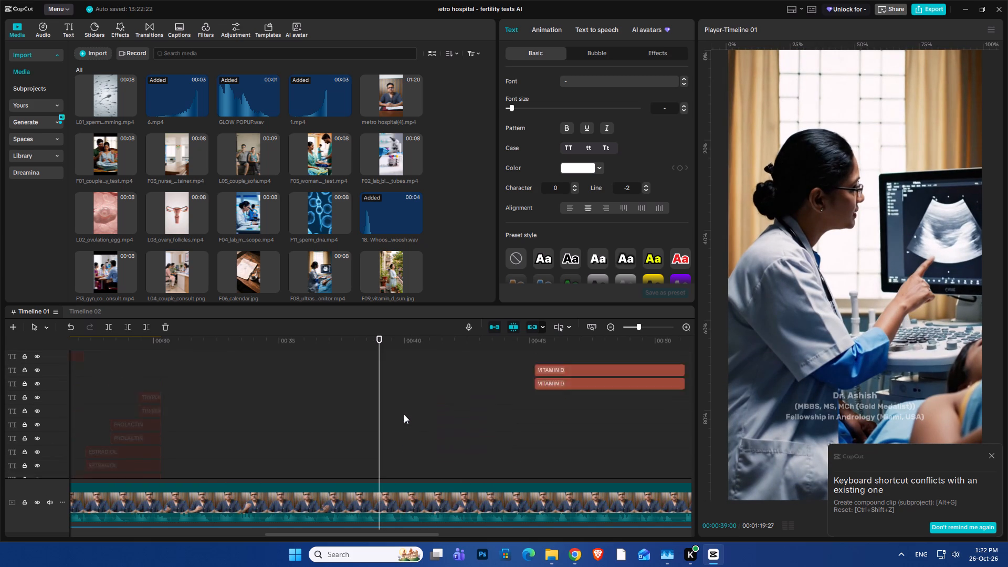
scroll(404, 414, up, 5)
scroll(404, 414, down, 20)
scroll(404, 414, down, 18)
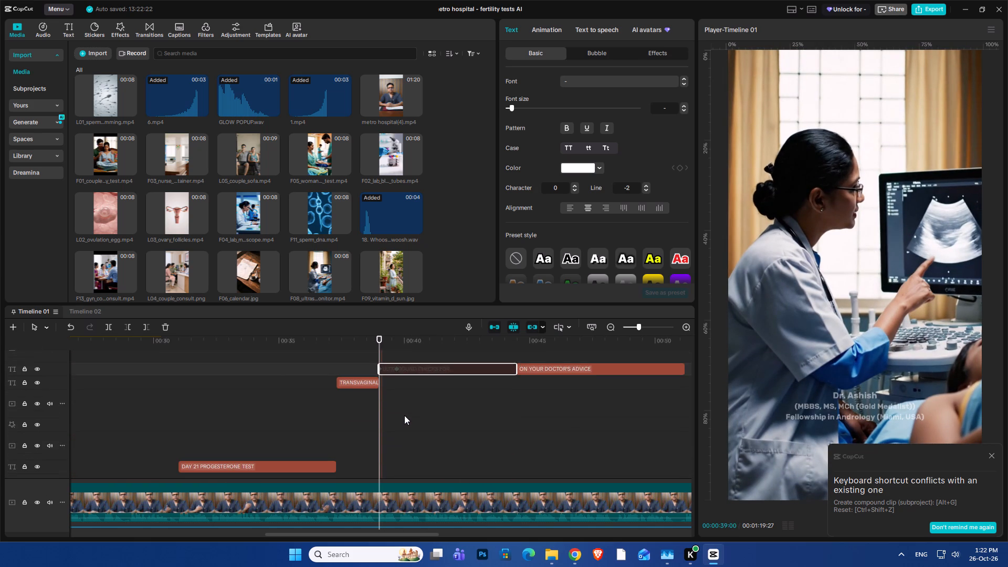
scroll(404, 415, up, 14)
scroll(404, 415, down, 7)
ctrl+scroll(365, 453, down, 7)
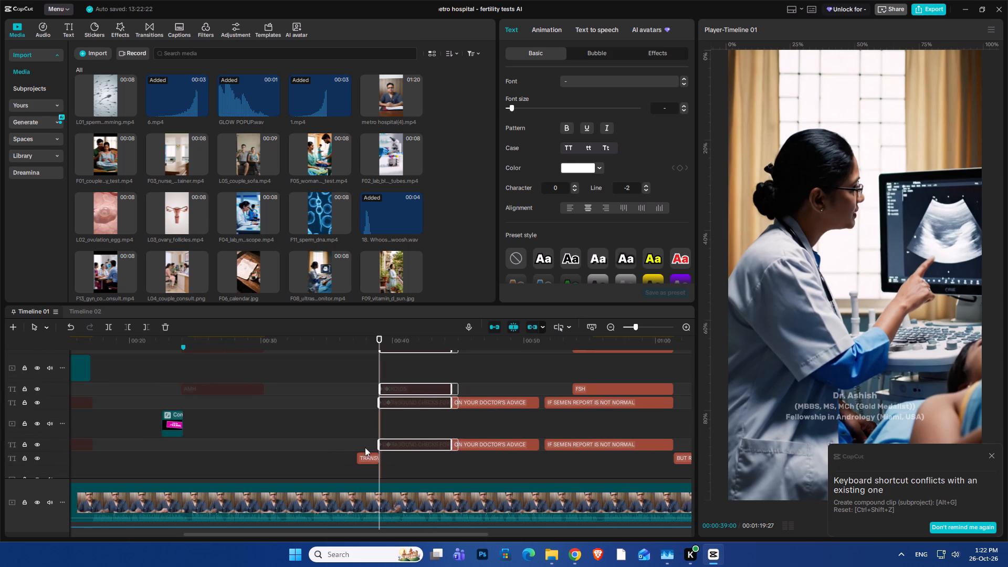
click(175, 430)
ctrl+scroll(175, 430, down, 4)
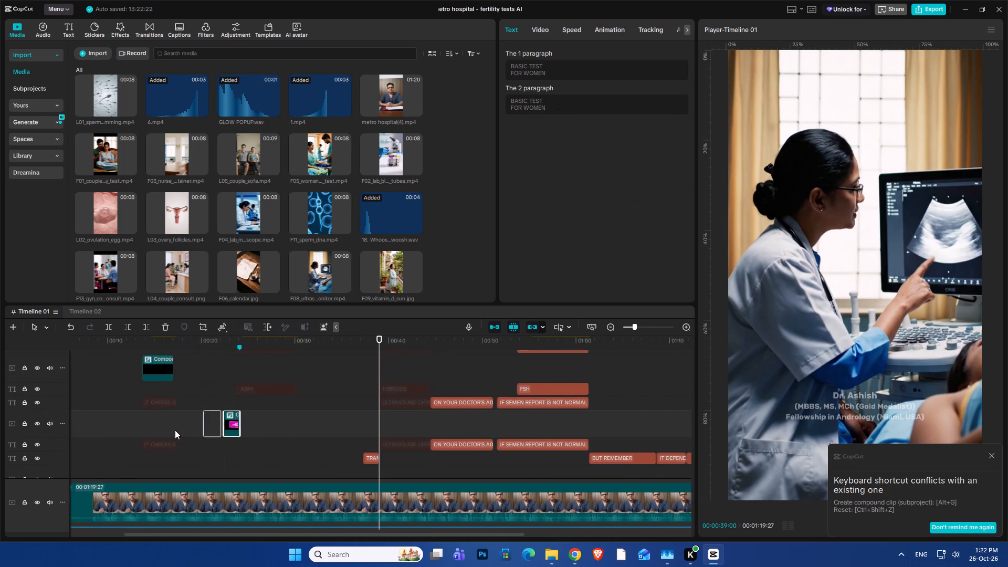
ctrl+scroll(175, 430, down, 2)
scroll(175, 430, down, 13)
scroll(223, 392, down, 10)
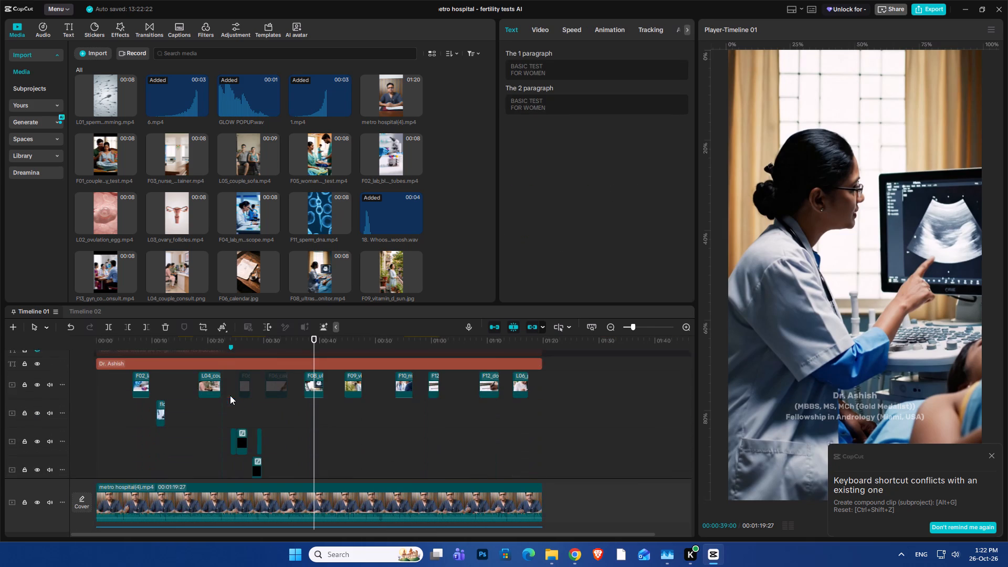
scroll(319, 420, down, 2)
scroll(257, 468, down, 3)
click(253, 433)
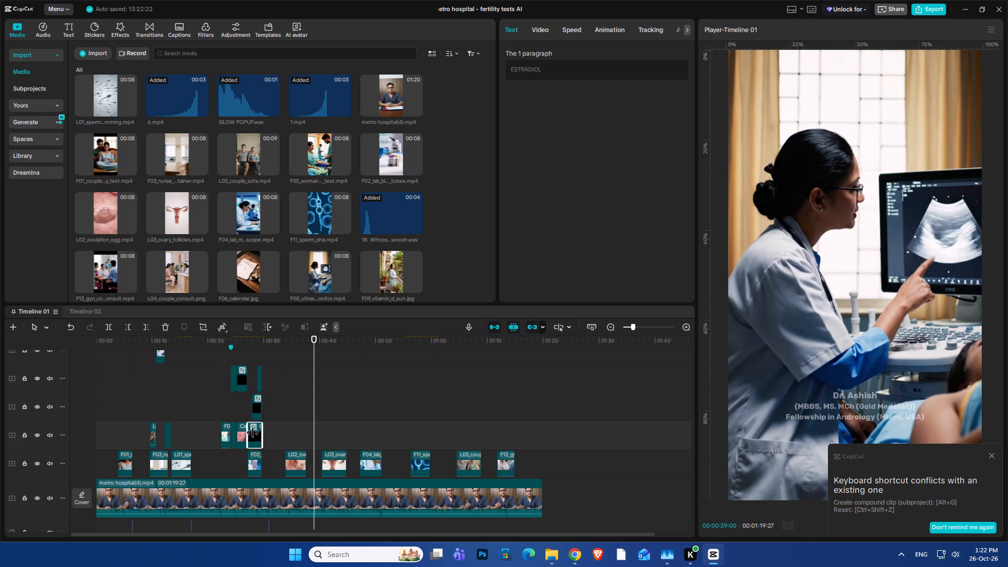
key(ctrl+c)
ctrl+scroll(331, 427, up, 18)
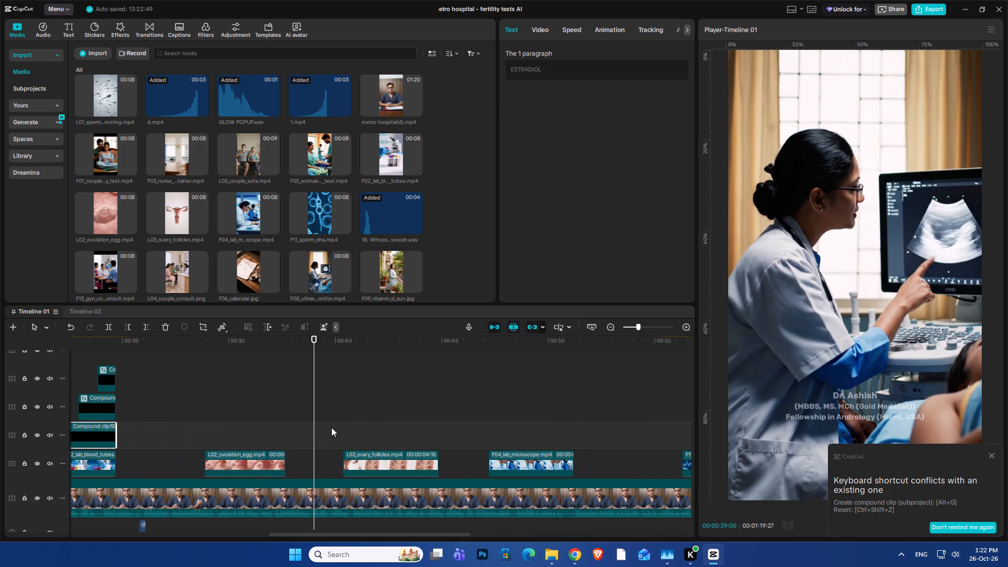
key(ctrl+v)
Move the pasted ESTRADIOL compound clip up to the video track just below the rear TRANSVAGINAL ULTRASOUND caption layer, starting at 00:39:00.
drag(330, 430, 328, 406)
scroll(328, 406, up, 6)
scroll(328, 406, down, 1)
scroll(328, 406, up, 16)
scroll(328, 406, up, 6)
scroll(328, 406, down, 17)
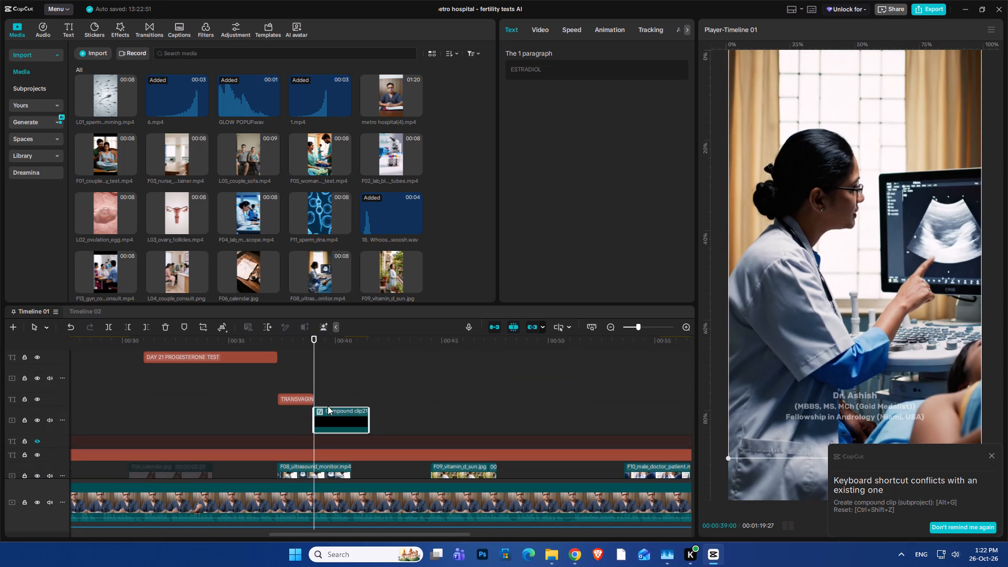
Move the pasted ESTRADIOL caption straight down to about the 50% height of the frame over the ultrasound footage.
click(283, 378)
key(space)
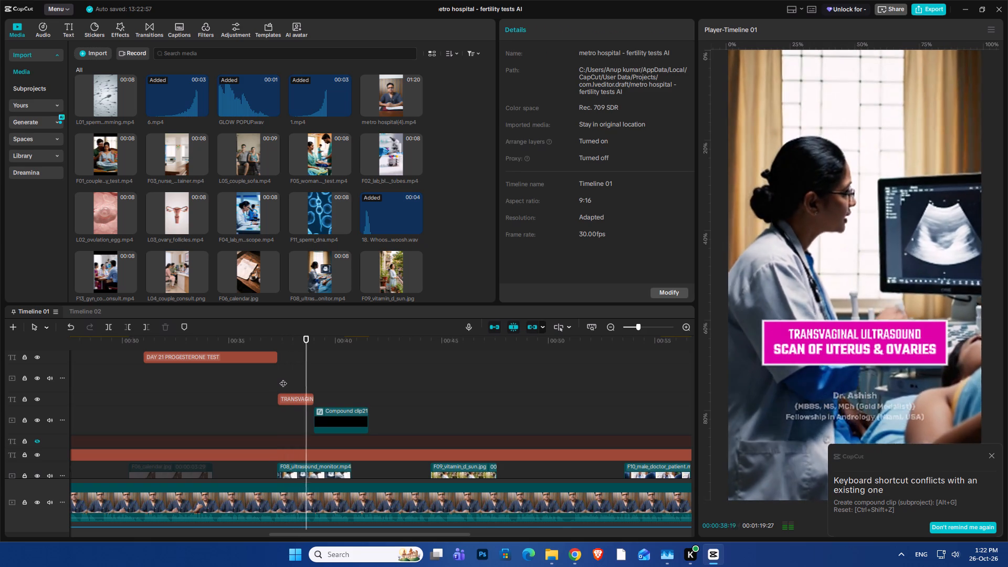
key(space)
ctrl+scroll(290, 408, up, 7)
click(344, 421)
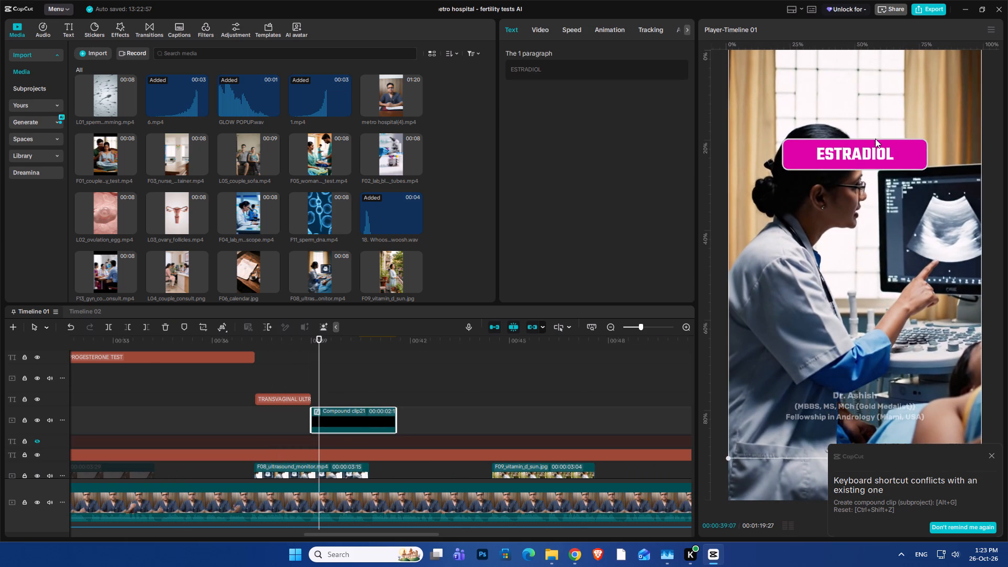
drag(874, 150, 874, 278)
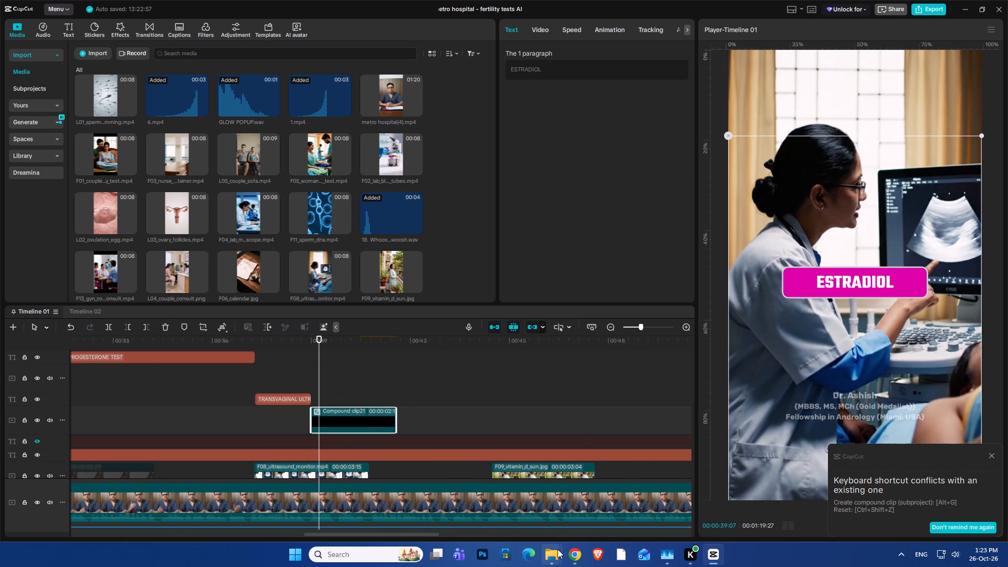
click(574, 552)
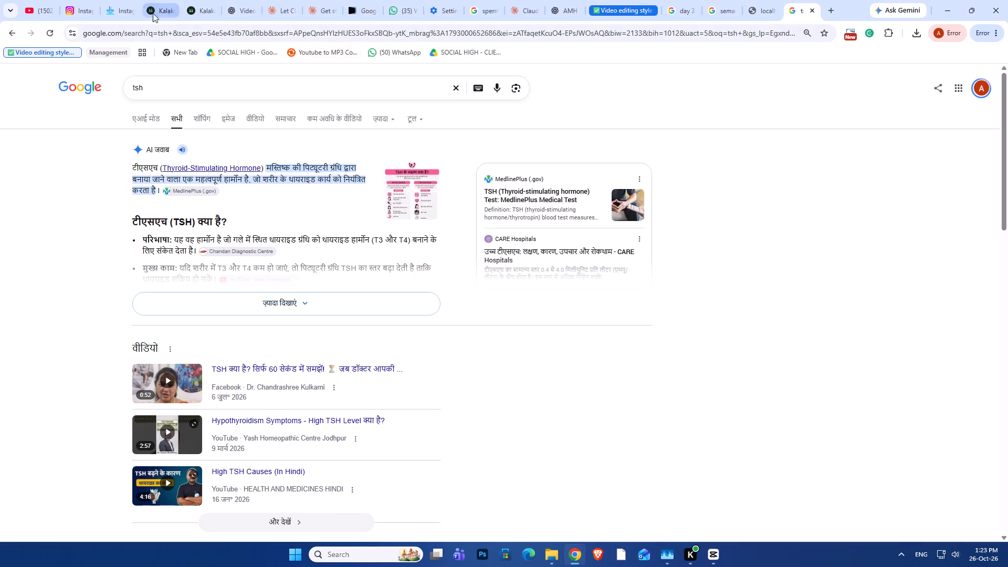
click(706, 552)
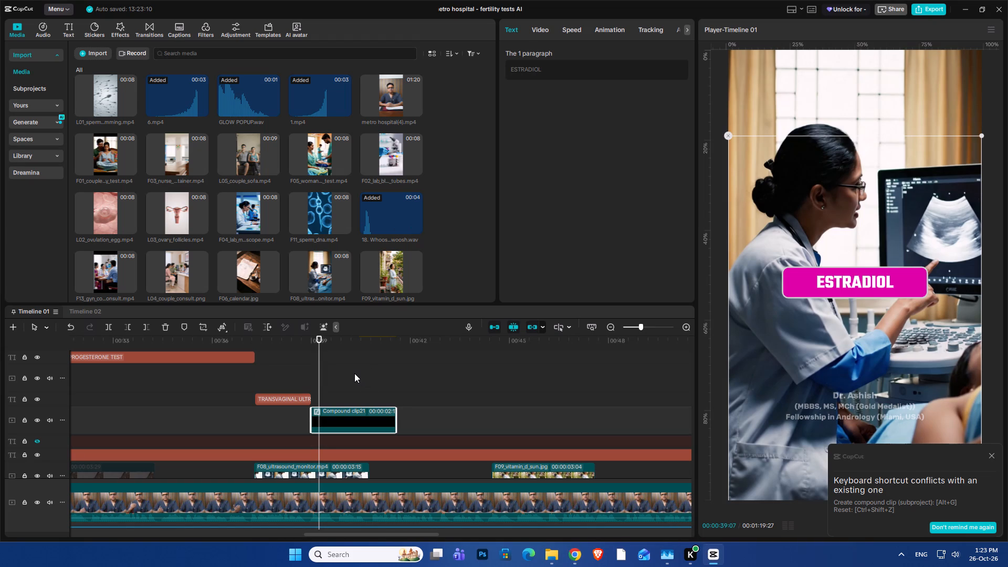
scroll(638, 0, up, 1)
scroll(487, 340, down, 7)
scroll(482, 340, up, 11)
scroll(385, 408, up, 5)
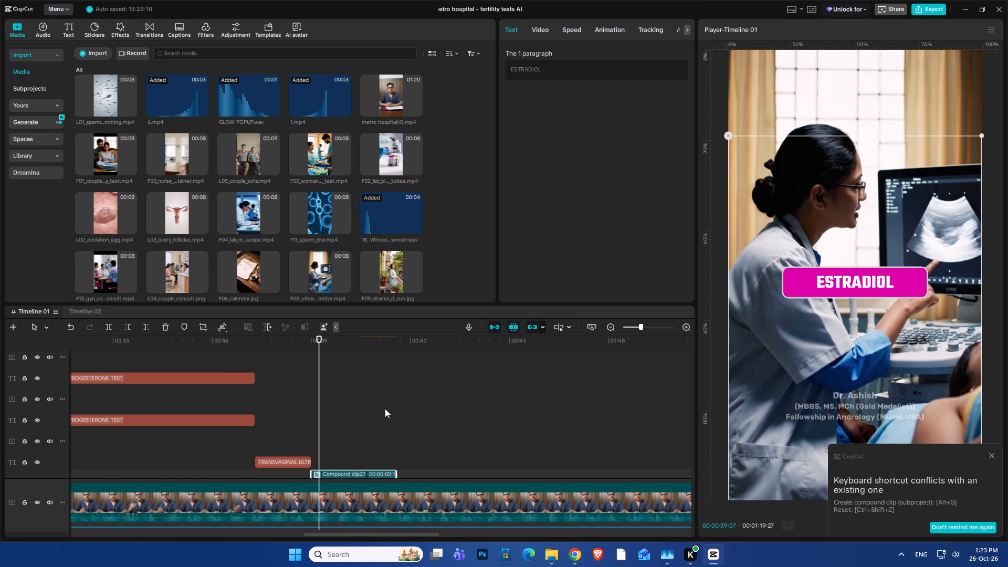
Dismiss the keyboard shortcut conflict notification.
click(992, 458)
scroll(336, 416, up, 3)
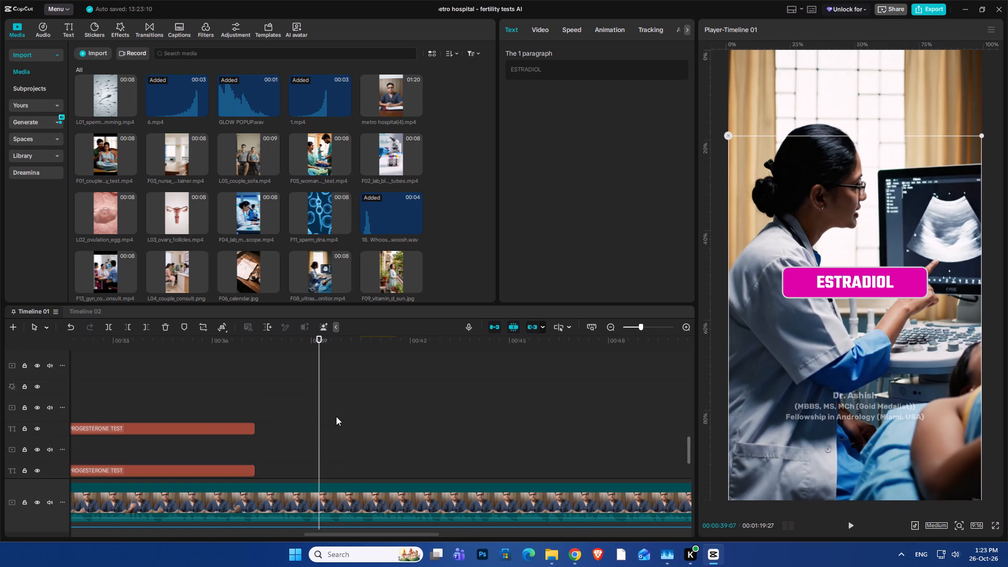
scroll(336, 416, up, 2)
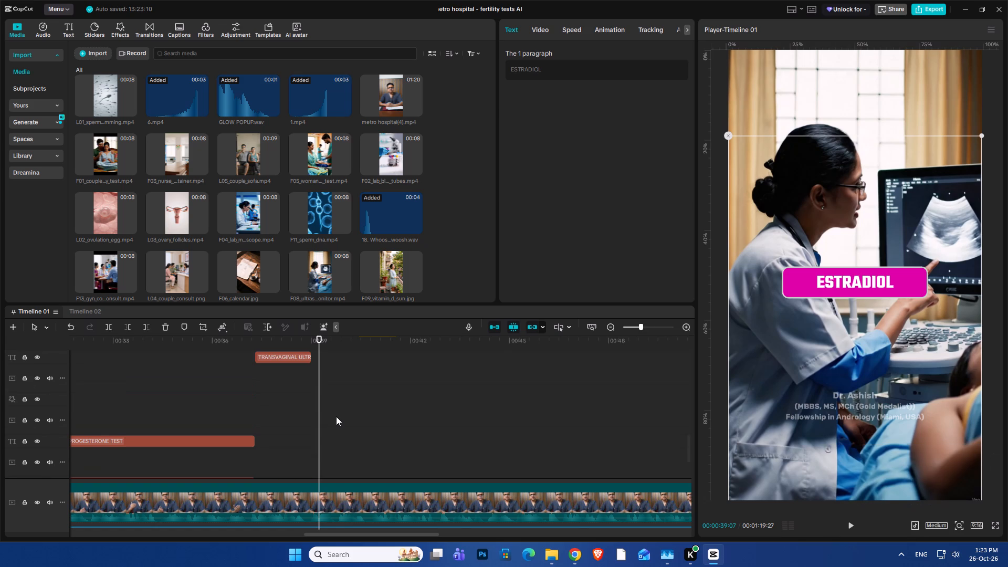
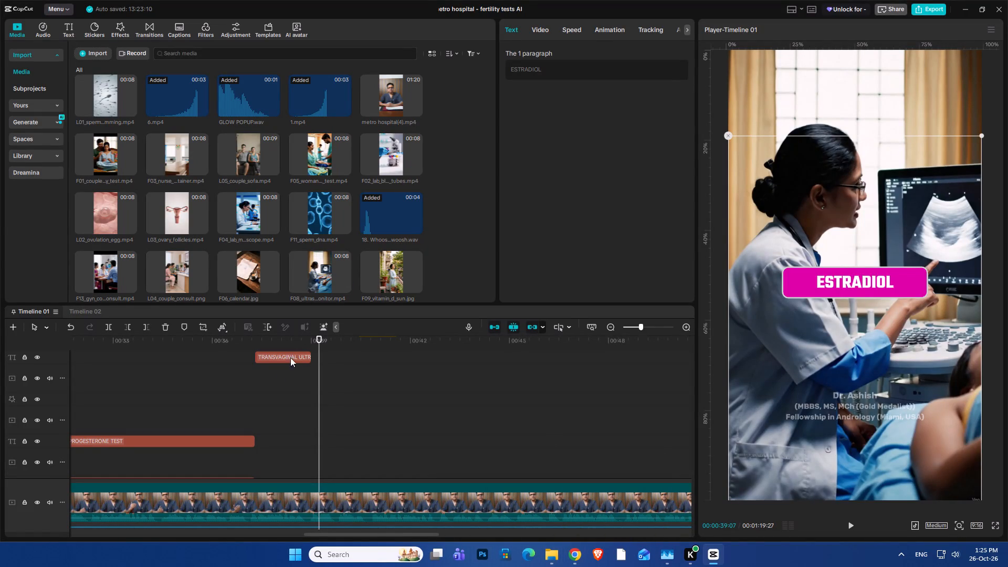
Copy the text FIBROIDS from the disabled fibroids caption clip.
scroll(278, 372, up, 8)
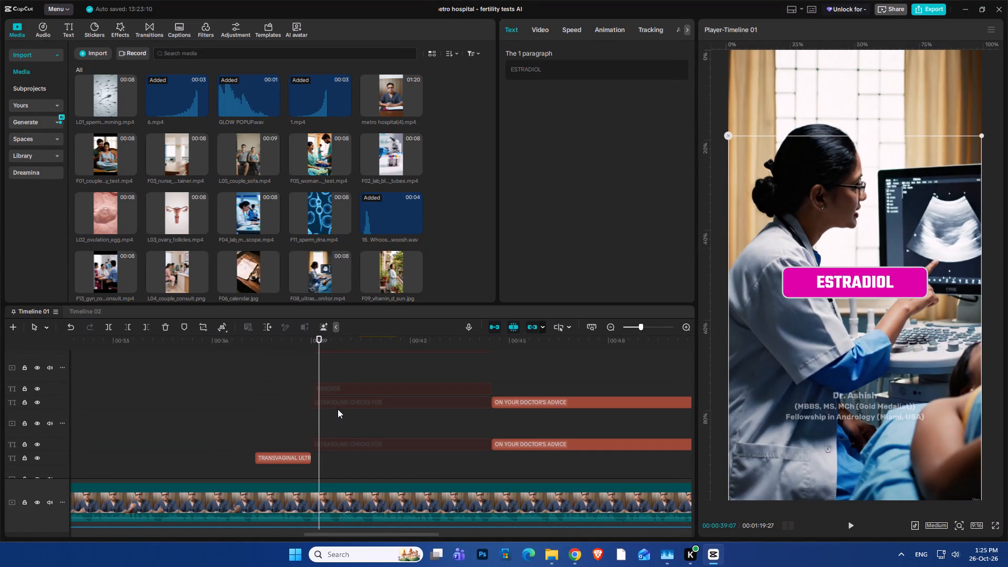
click(350, 390)
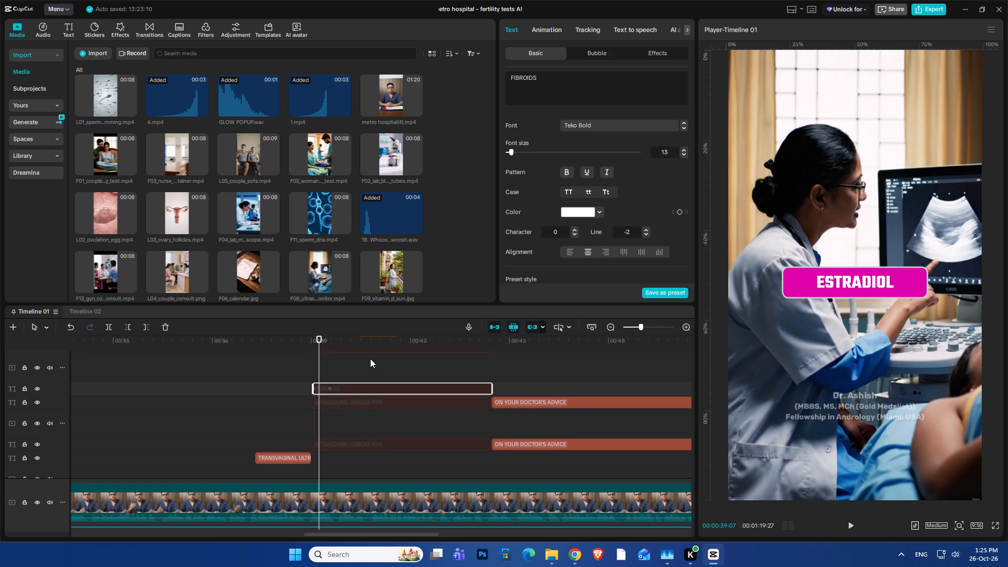
click(536, 87)
key(ctrl+a)
key(ctrl+c)
click(348, 558)
key(ctrl+v)
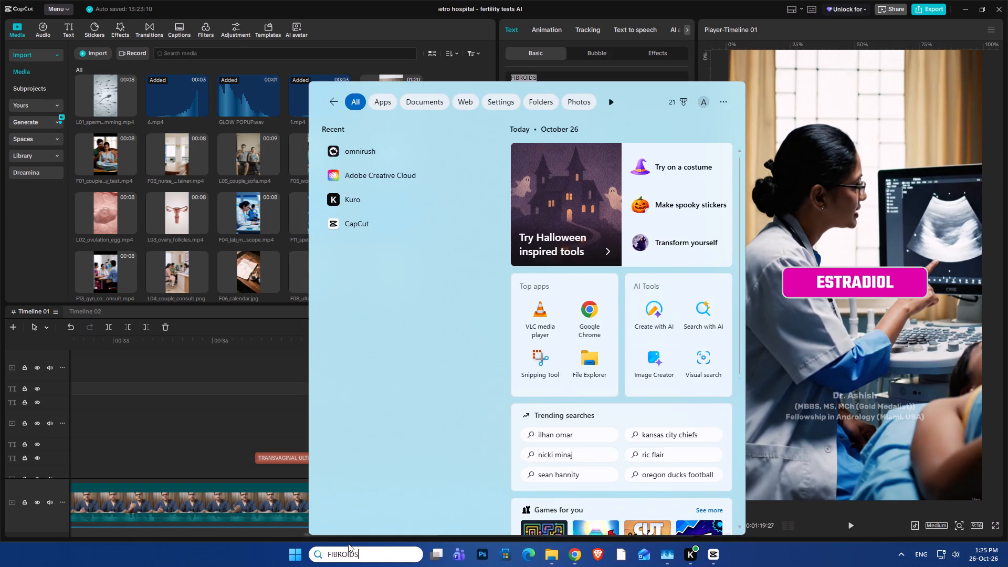
key(ctrl+a)
key(ctrl+c)
Play back the change from the TRANSVAGINAL ULTRASOUND caption to the ESTRADIOL caption around 00:39:00 to check its timing.
click(255, 421)
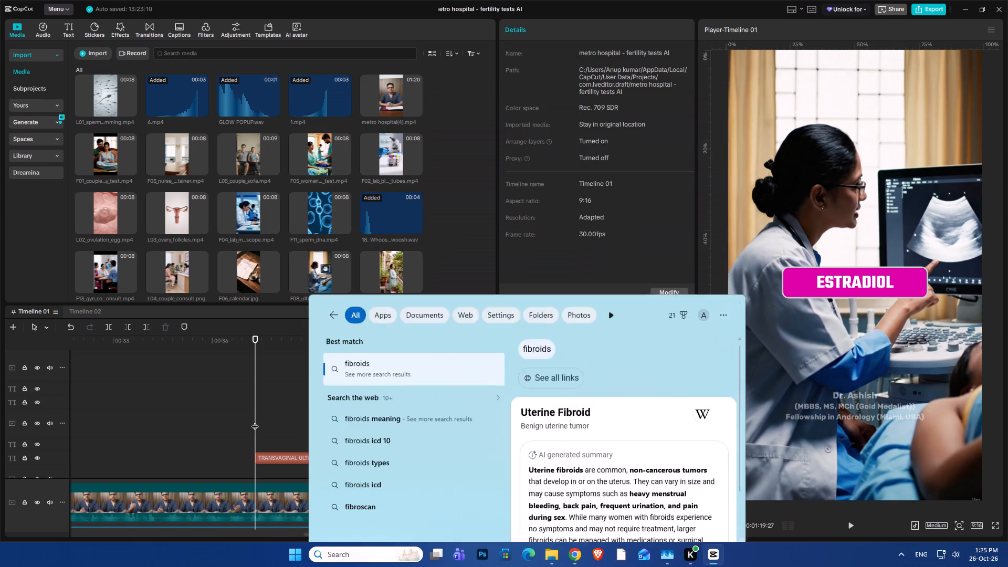
click(311, 425)
key(space)
key(space)
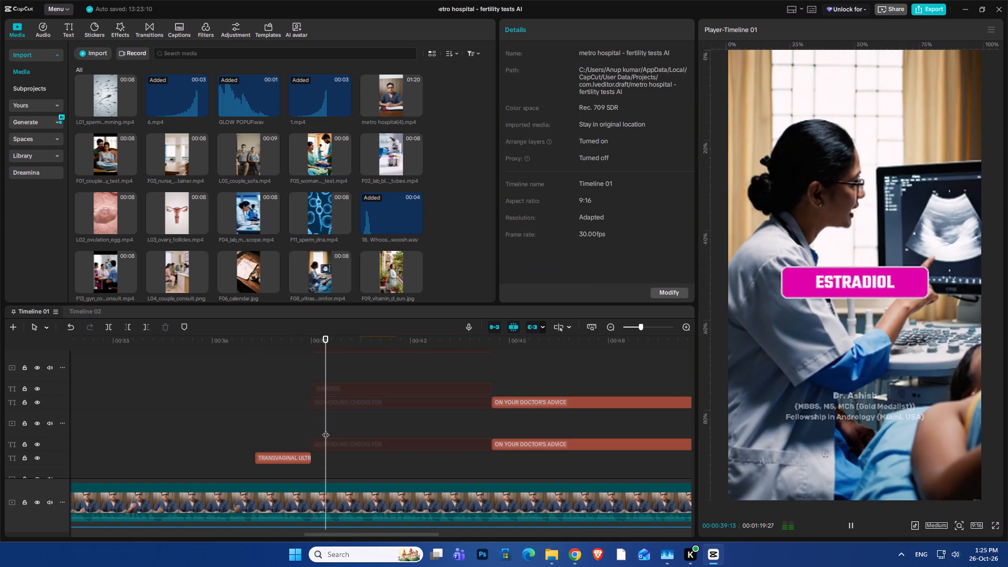
scroll(360, 434, up, 7)
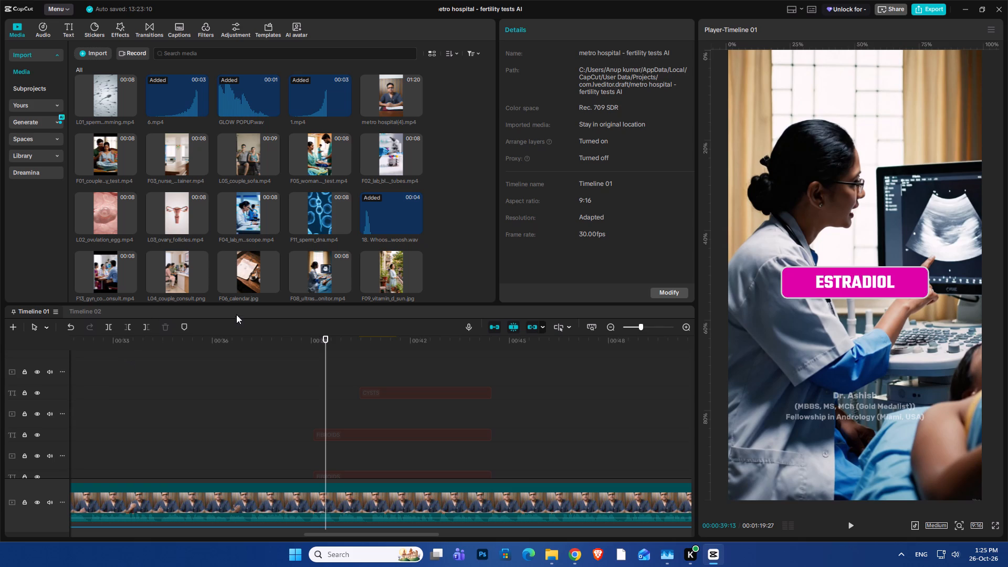
scroll(314, 365, down, 10)
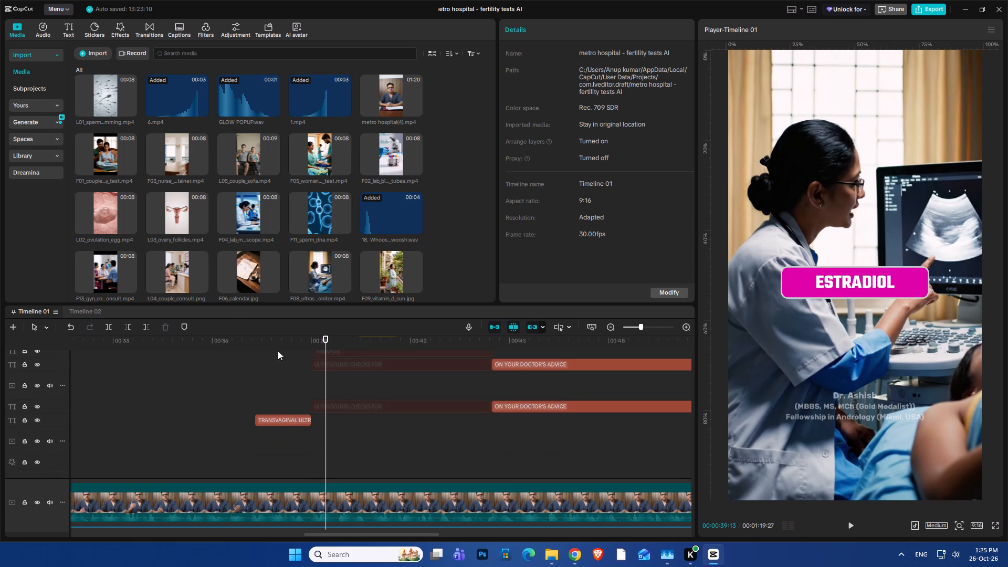
click(278, 349)
key(space)
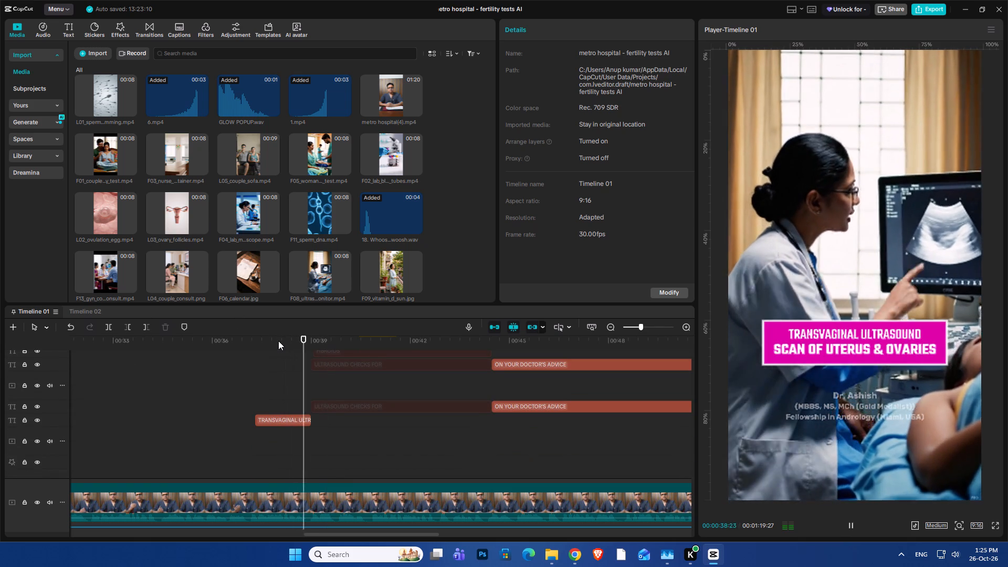
key(space)
scroll(316, 397, up, 5)
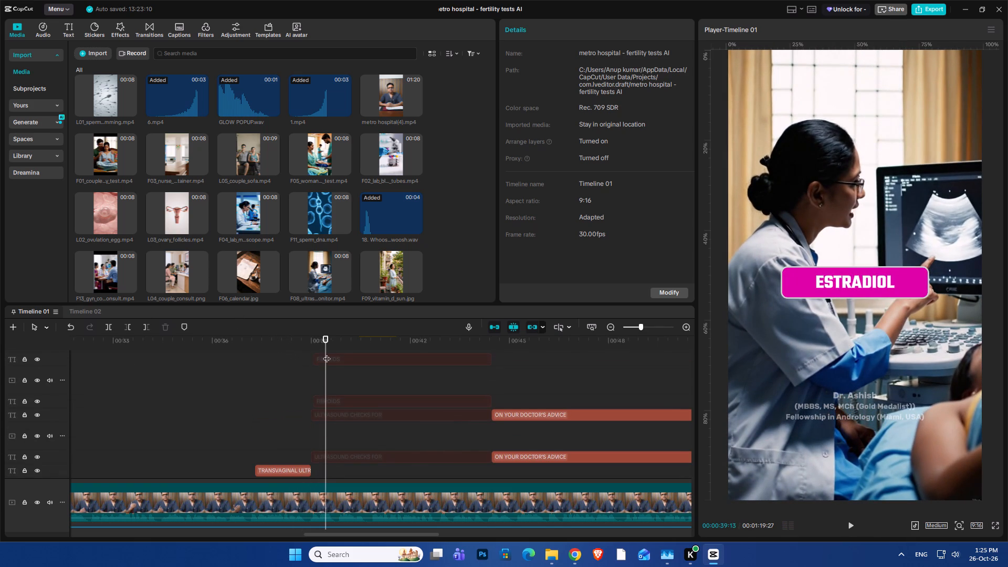
Replace the ESTRADIOL text in the compound caption clip starting at 00:39:00 with the copied text FIBROIDS.
drag(327, 353, 313, 365)
scroll(319, 394, down, 6)
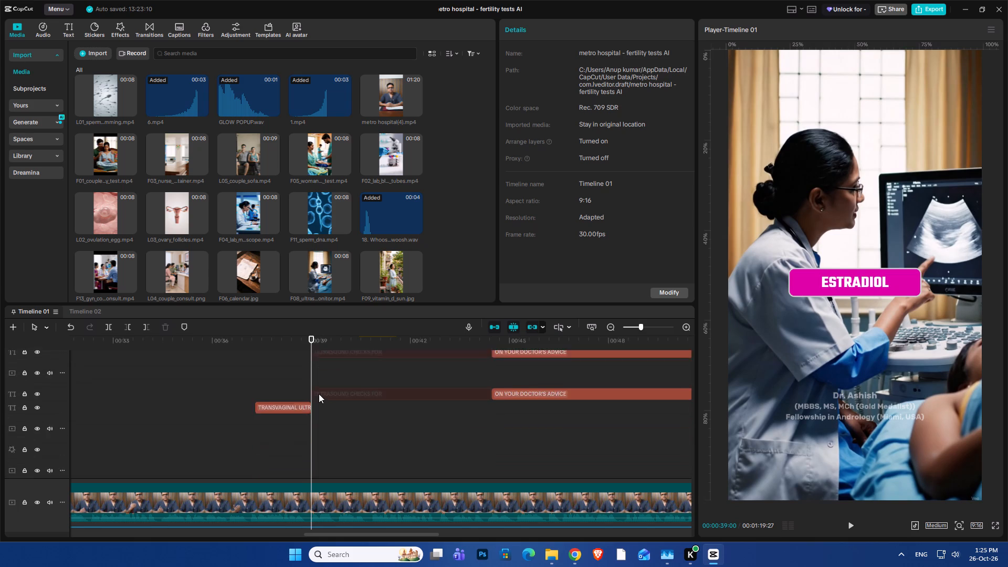
scroll(319, 394, down, 4)
scroll(319, 394, up, 20)
scroll(319, 394, up, 15)
scroll(319, 394, down, 8)
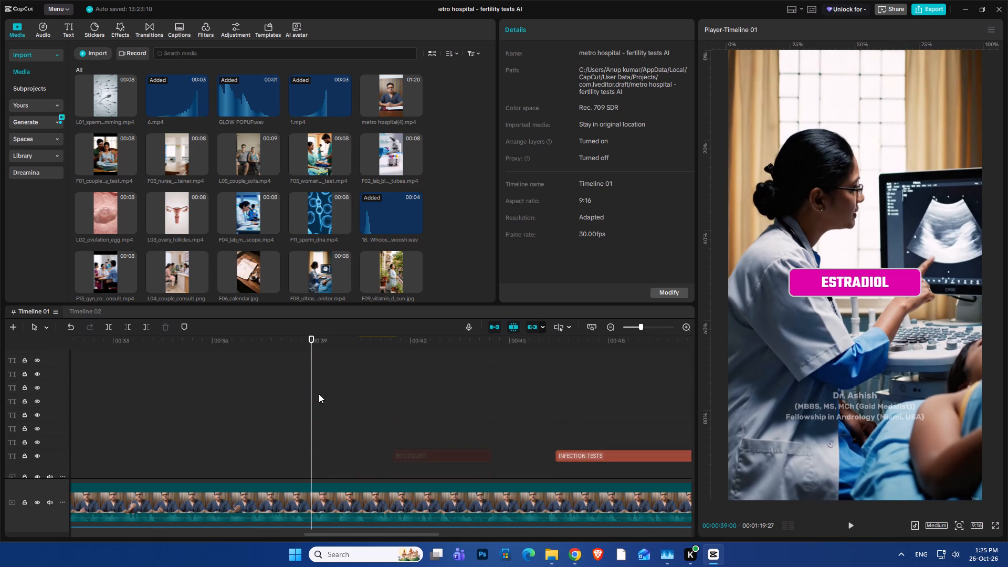
scroll(319, 394, down, 20)
scroll(319, 394, down, 20)
scroll(319, 394, down, 5)
scroll(319, 393, up, 4)
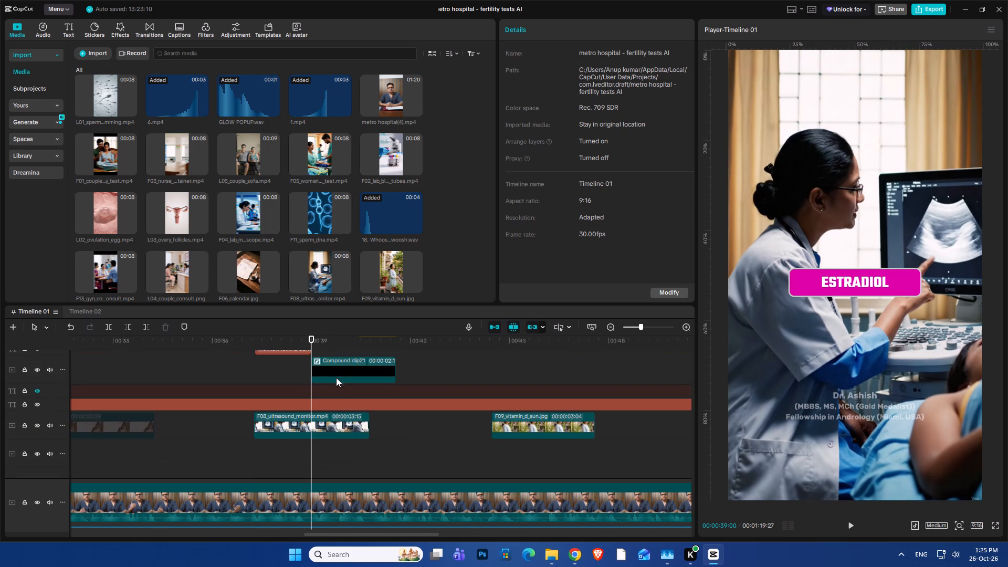
click(337, 376)
click(537, 75)
key(ctrl+a)
key(ctrl+v)
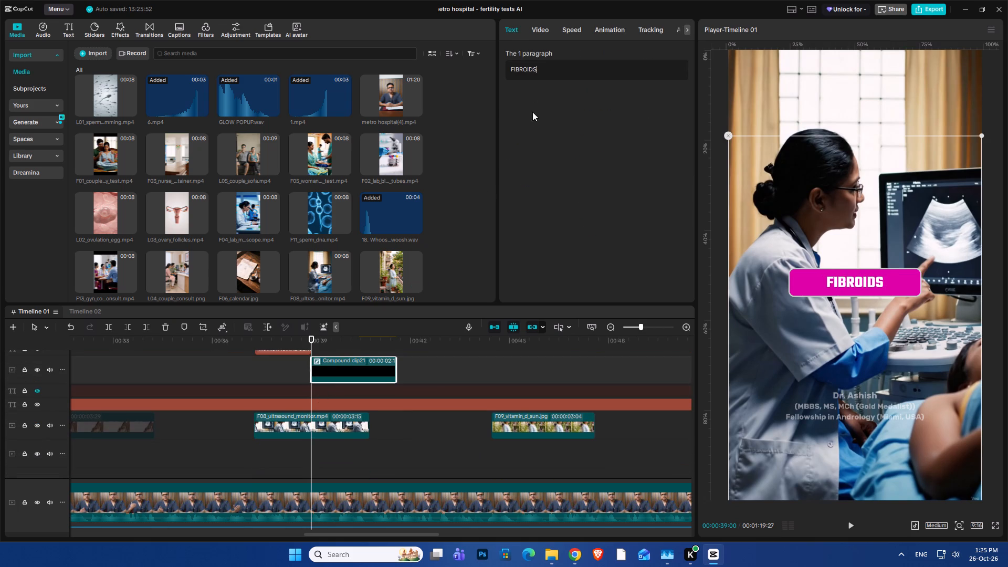
Duplicate the FIBROIDS compound clip onto the video track above the TRANSVAGINAL ULTRASOUND caption, starting just before 00:40.
scroll(428, 385, up, 7)
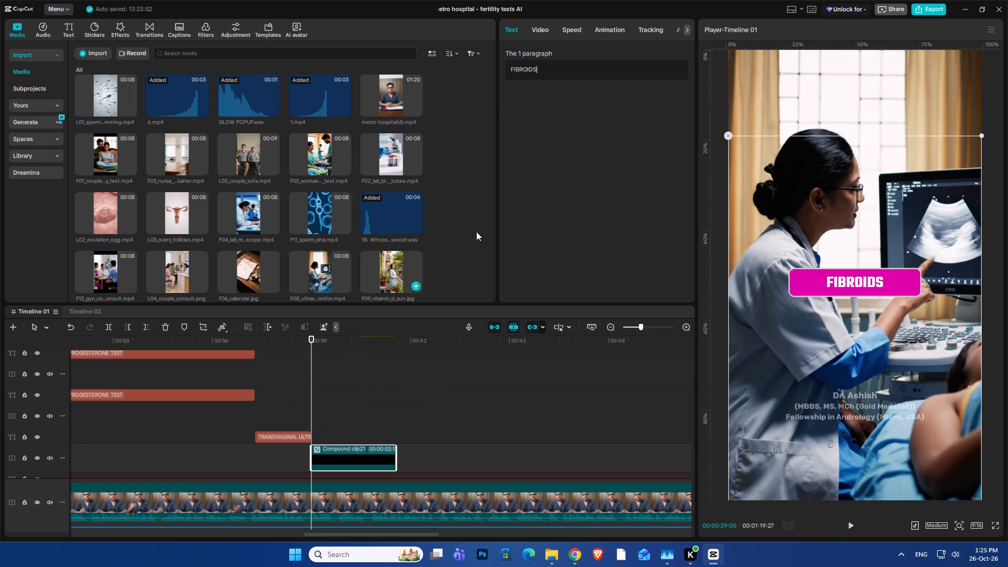
click(293, 351)
key(space)
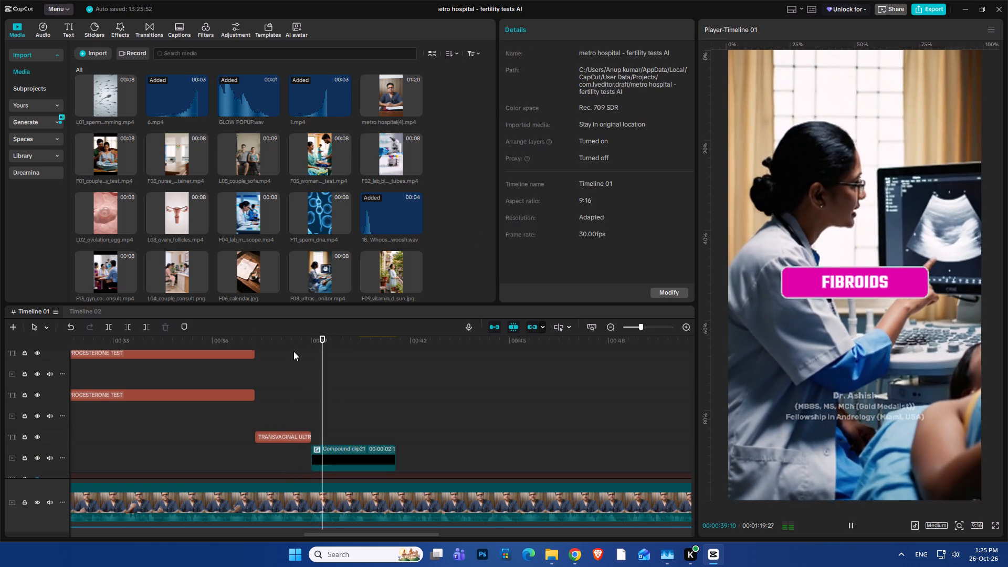
key(space)
key(space)
key(space)
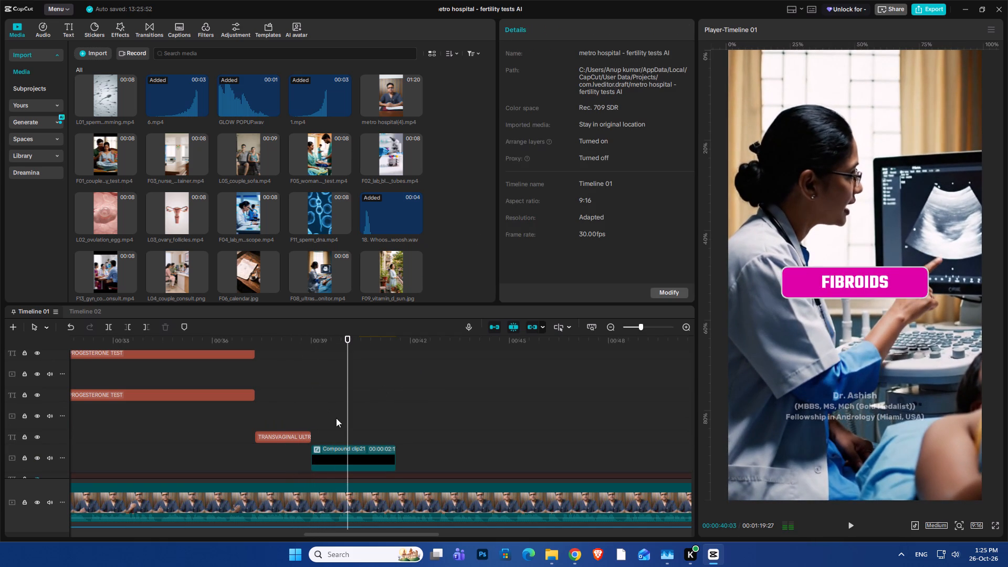
alt+drag(329, 450, 359, 434)
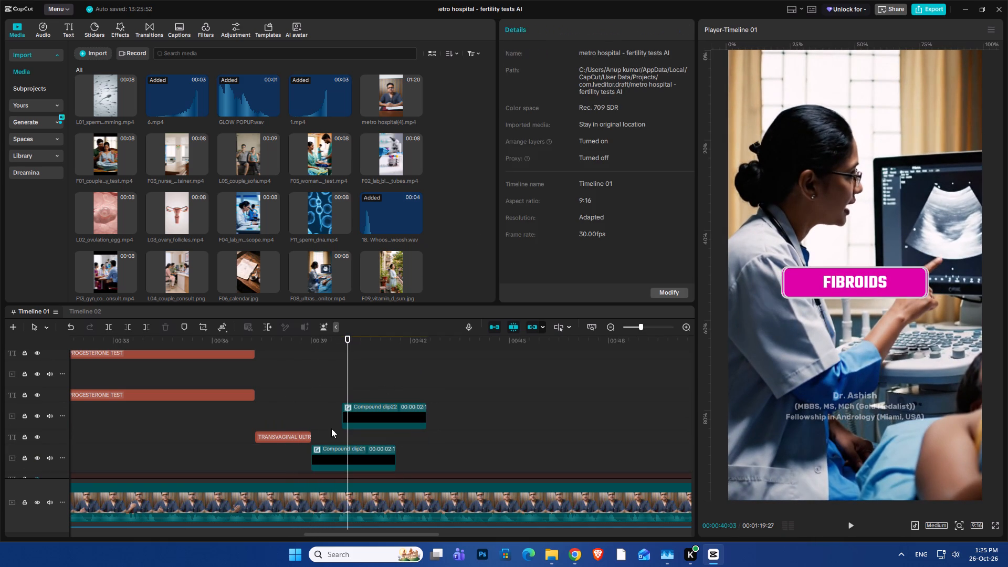
Move the duplicated FIBROIDS caption straight down to about 60% of the frame height, directly below the original.
click(325, 418)
key(space)
key(space)
drag(826, 226, 825, 277)
Play back the section from 00:39 to 00:41 to check both stacked captions and the change to the ovary footage.
click(303, 351)
key(space)
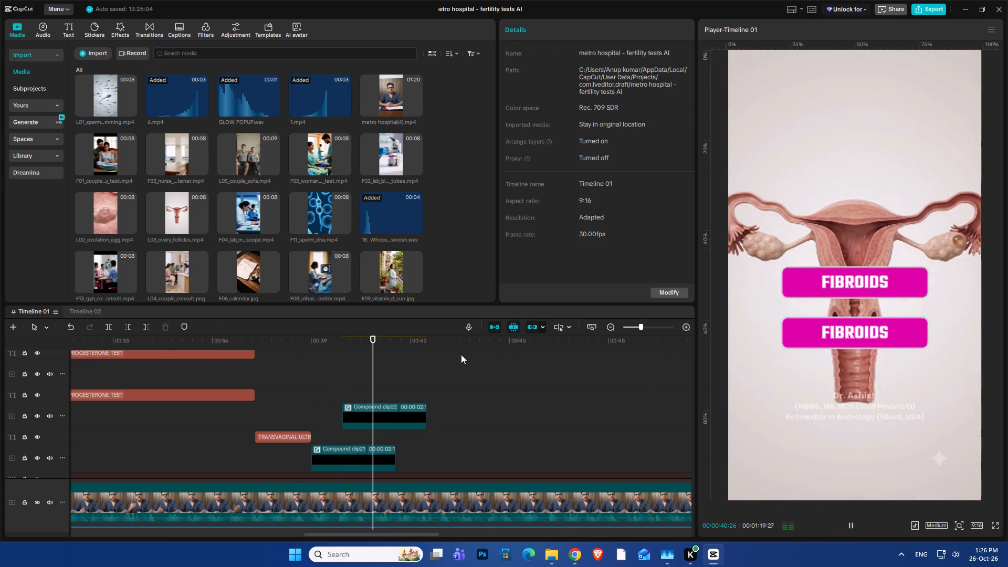
key(space)
click(338, 346)
key(space)
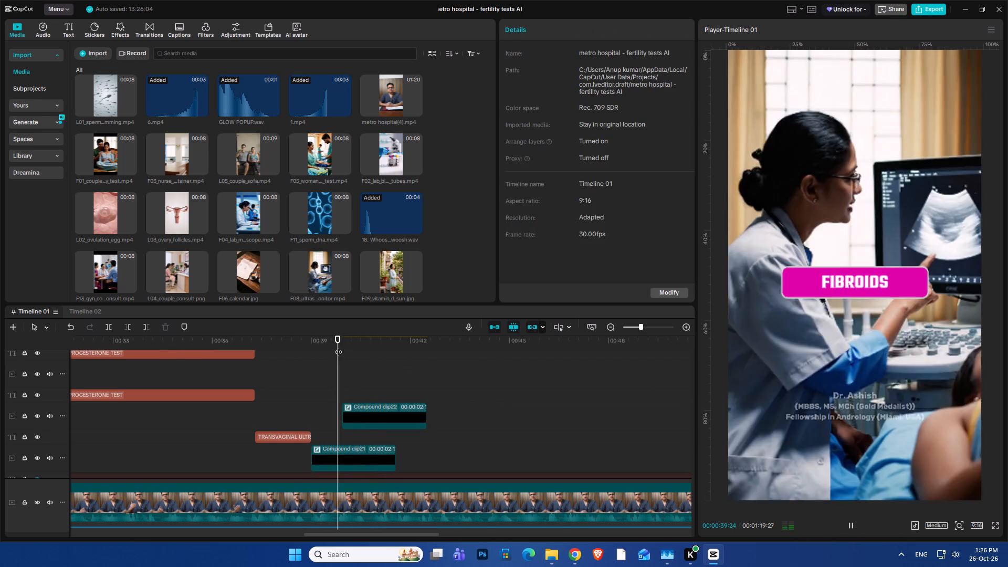
key(space)
Examine the opening keyframe of the L03_ovary_follicles clip at 00:40:11 for the crossfade from the ultrasound footage.
scroll(393, 412, down, 20)
scroll(393, 412, down, 1)
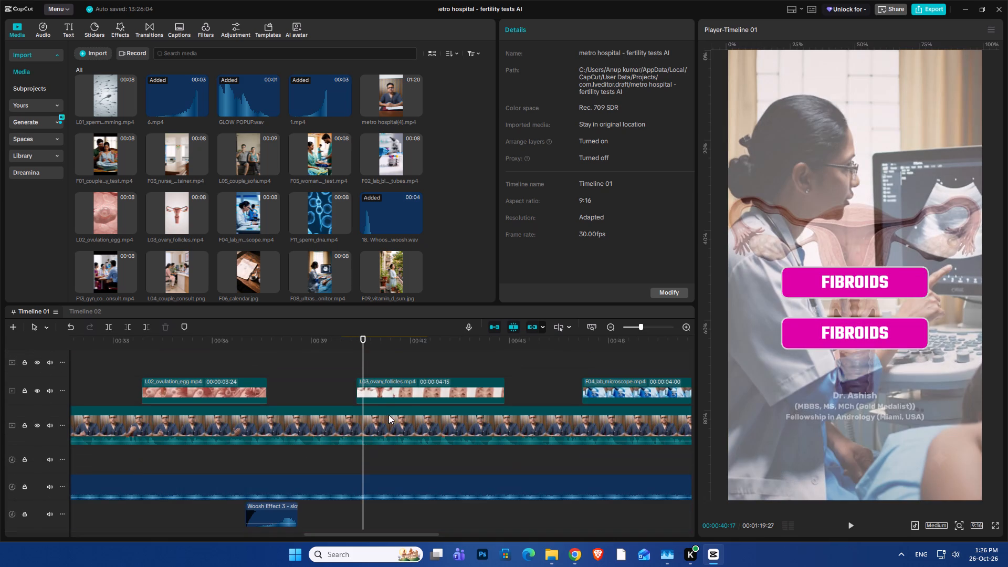
click(374, 403)
drag(363, 365, 363, 375)
click(375, 408)
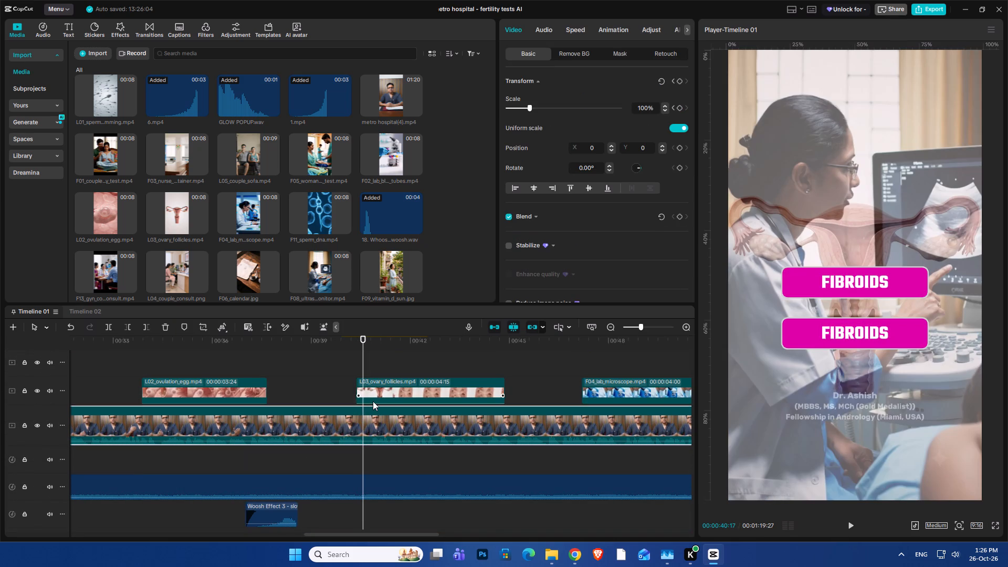
click(373, 401)
ctrl+scroll(368, 388, up, 20)
ctrl+scroll(368, 388, up, 2)
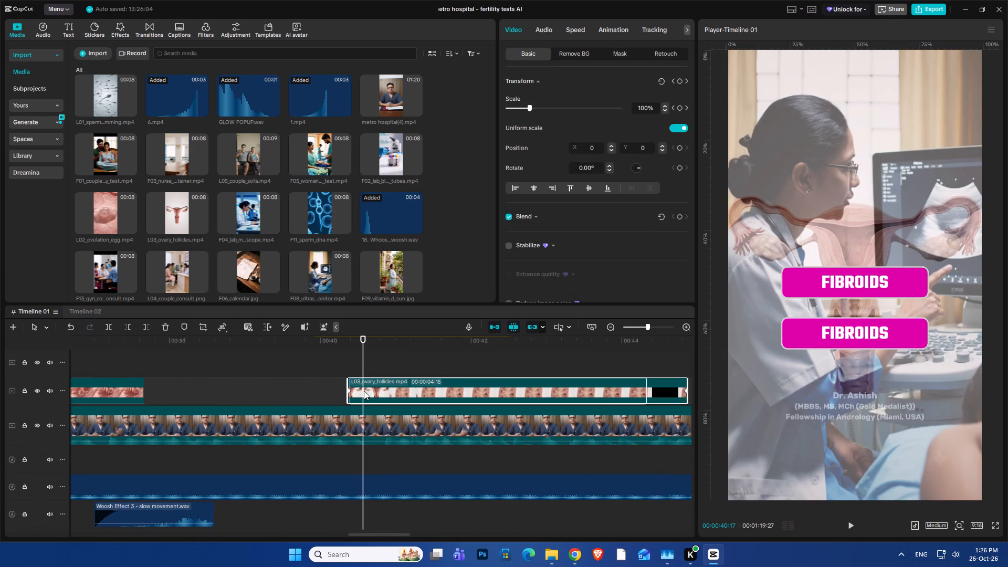
ctrl+scroll(362, 392, up, 4)
ctrl+scroll(362, 392, down, 3)
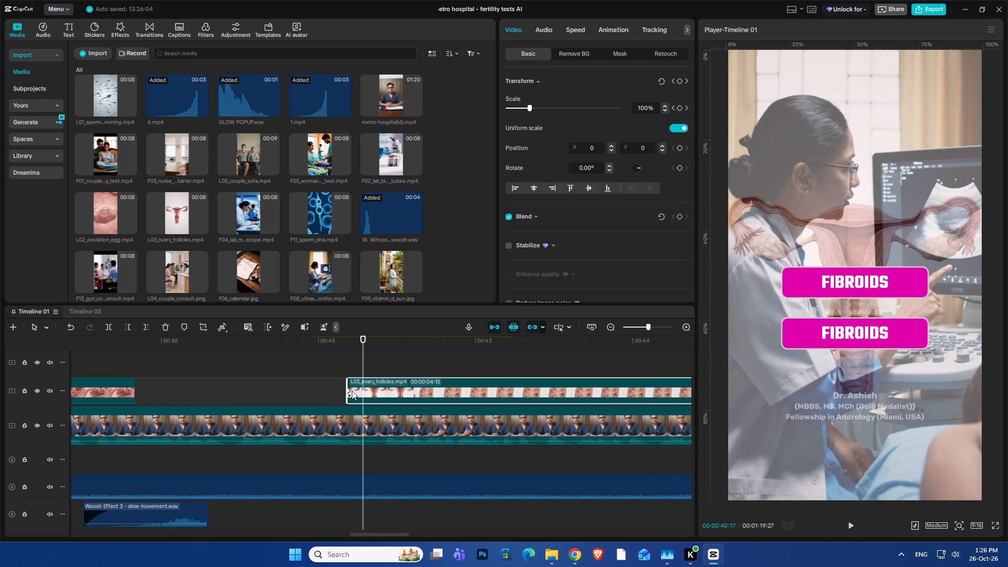
click(349, 389)
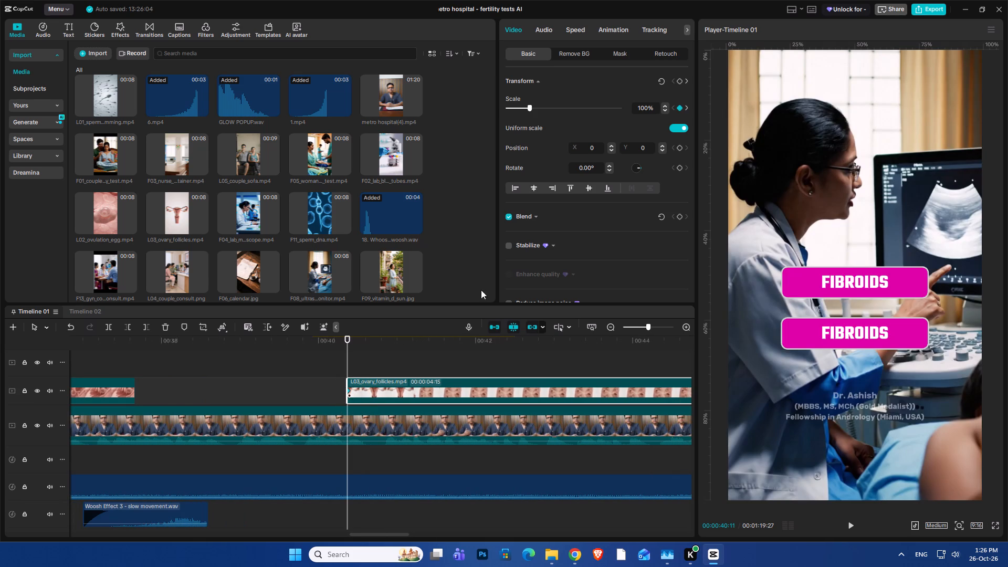
Remove the Blend keyframe at 00:40:12 from the F08_ultrasound_monitor clip.
scroll(351, 393, up, 6)
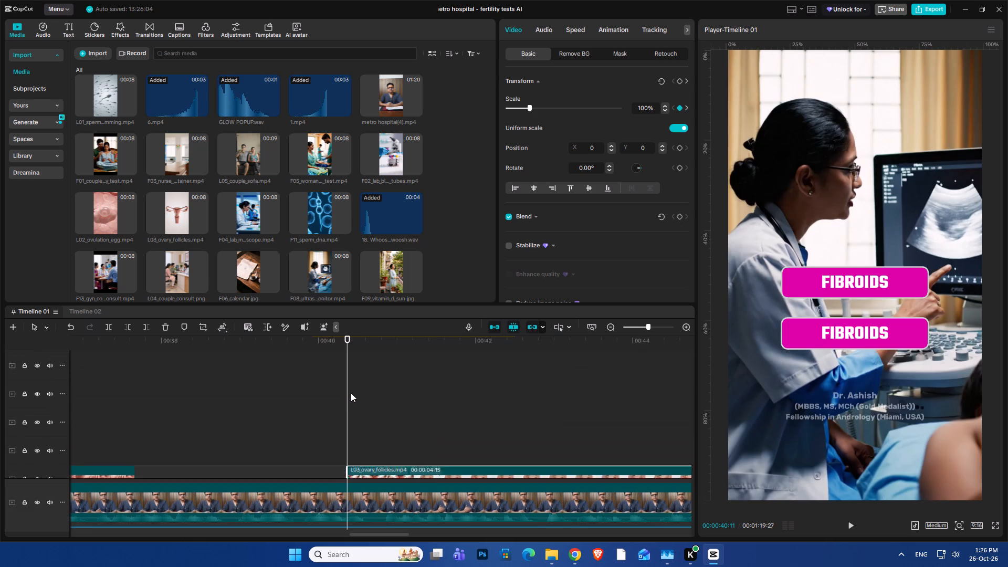
scroll(351, 393, up, 9)
click(352, 412)
click(353, 442)
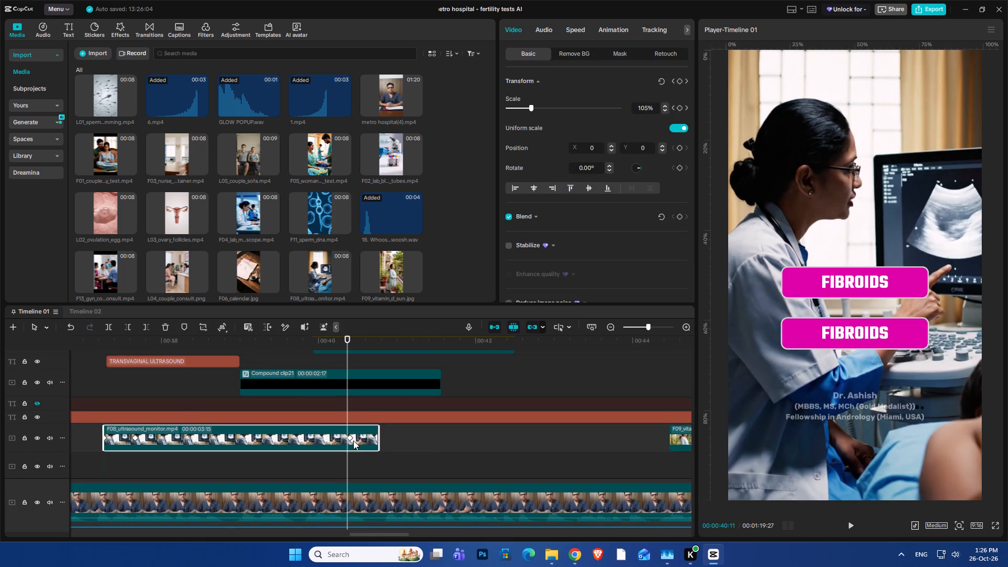
click(350, 439)
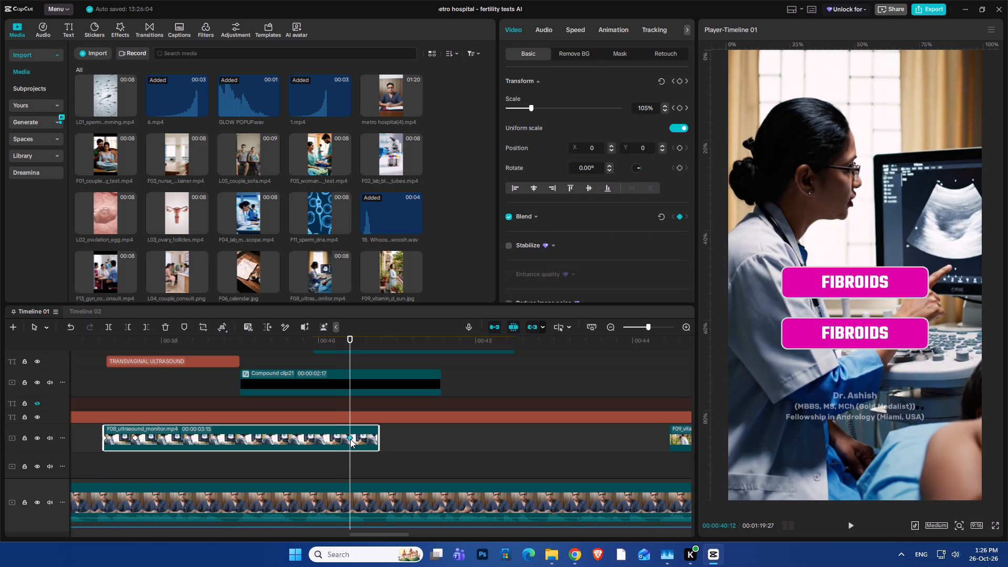
click(677, 215)
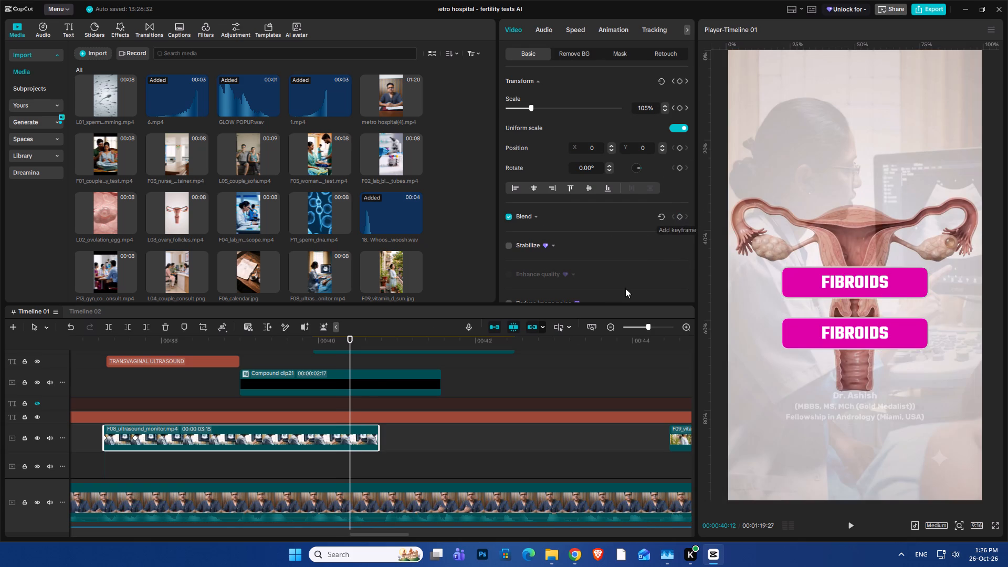
Raise the F08_ultrasound_monitor clip's blend opacity to its maximum at the clip's end, 00:40:23.
click(346, 396)
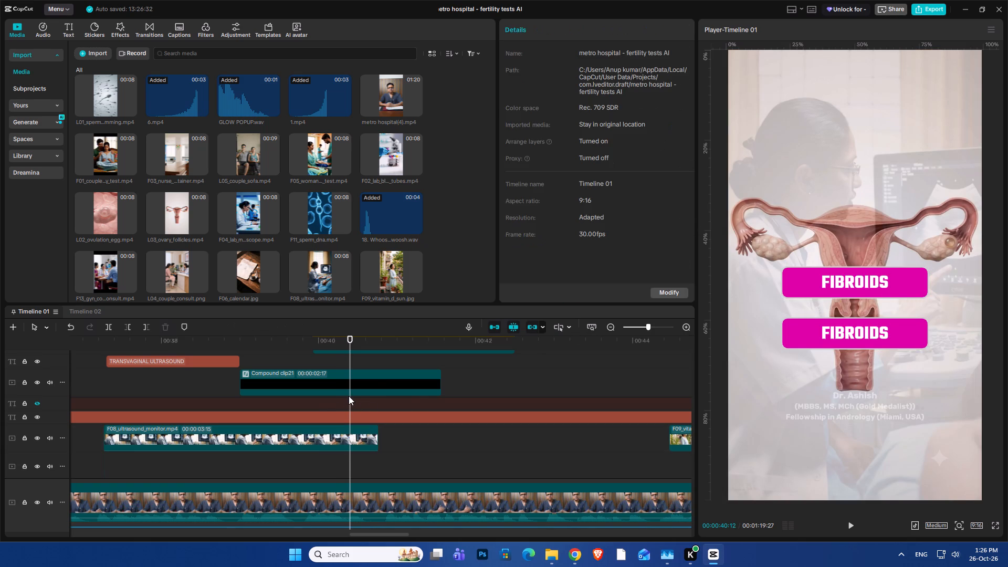
click(313, 438)
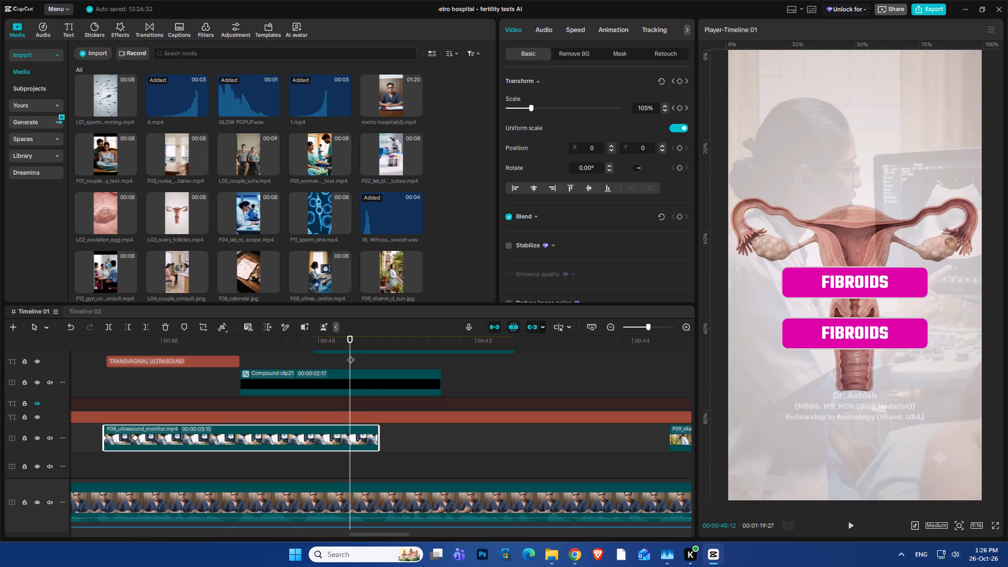
drag(351, 354, 377, 388)
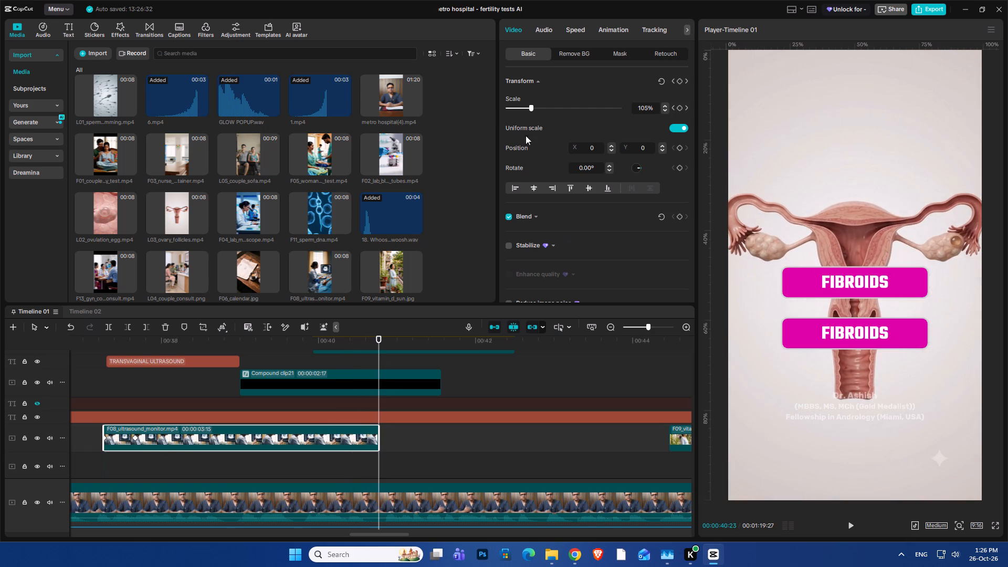
click(547, 215)
drag(553, 266, 568, 268)
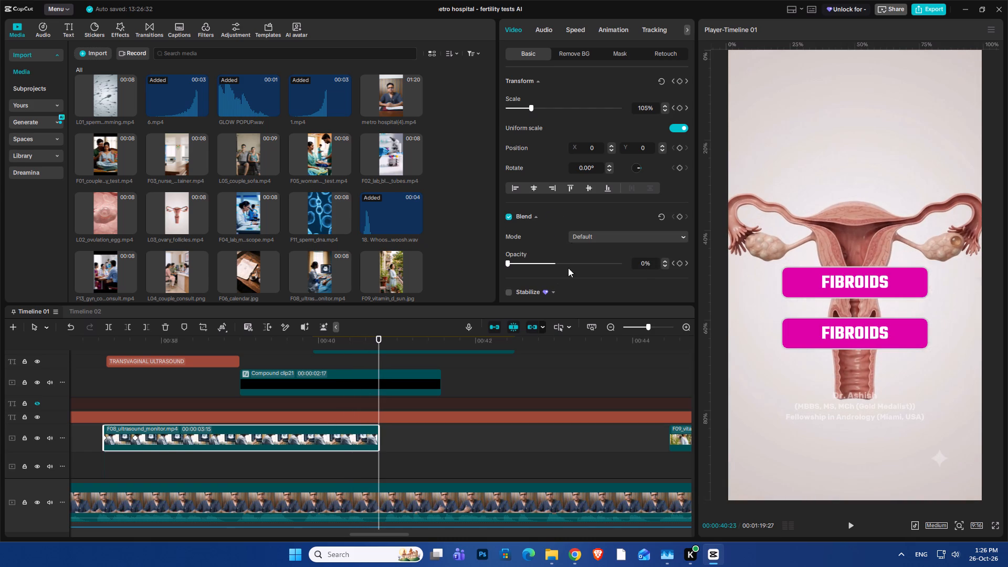
drag(568, 268, 641, 270)
click(327, 413)
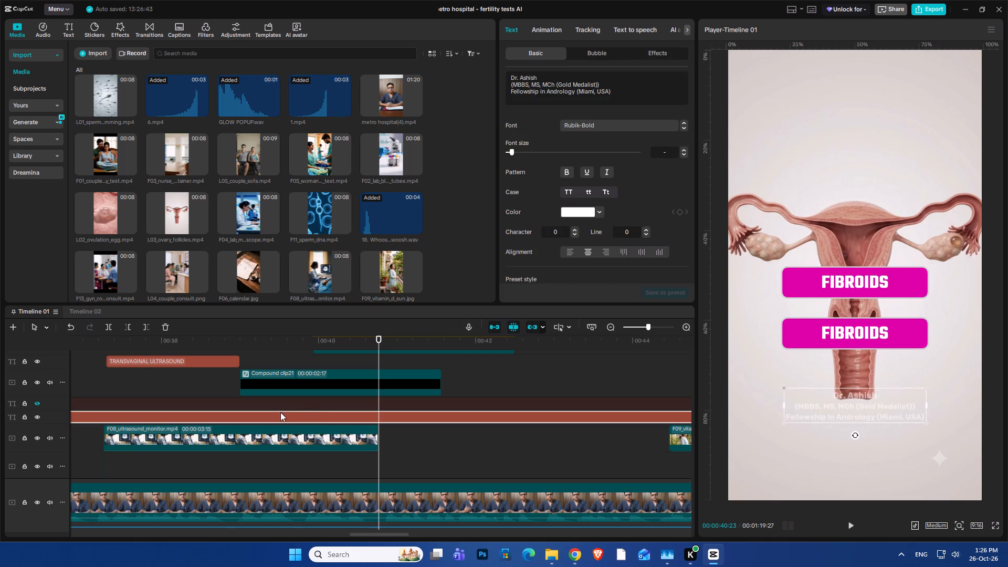
Play back the section from about 00:39 to 00:41 to check the stacked FIBROIDS captions and the change to the ovary footage.
click(302, 341)
key(space)
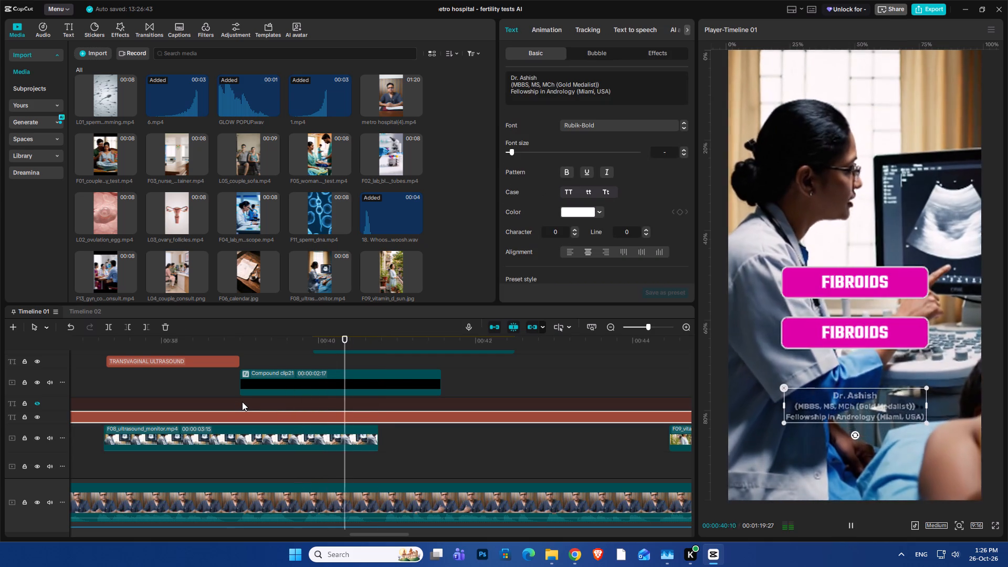
key(space)
key(space)
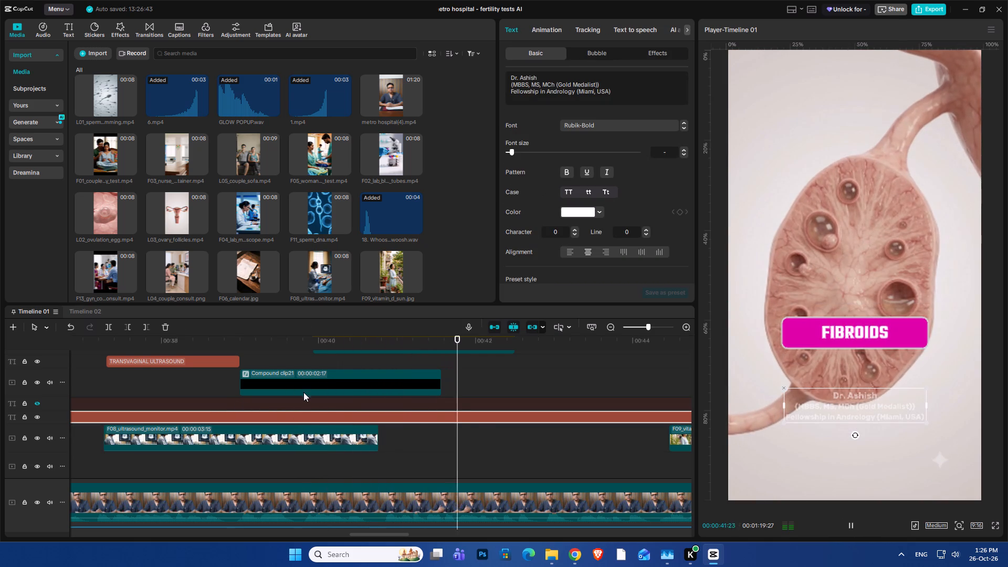
key(space)
ctrl+scroll(424, 419, down, 12)
click(363, 339)
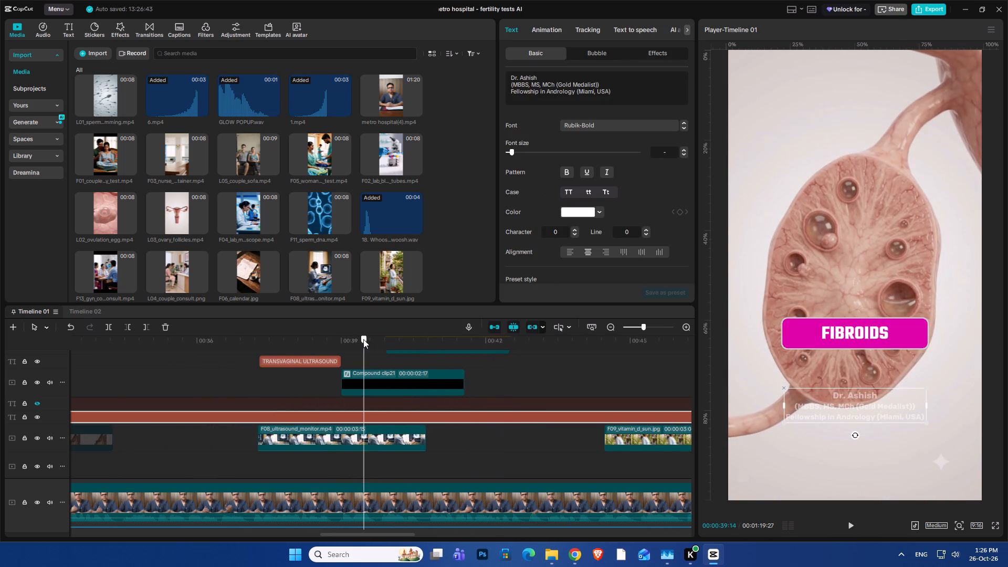
key(space)
key(space)
key(space)
key(space)
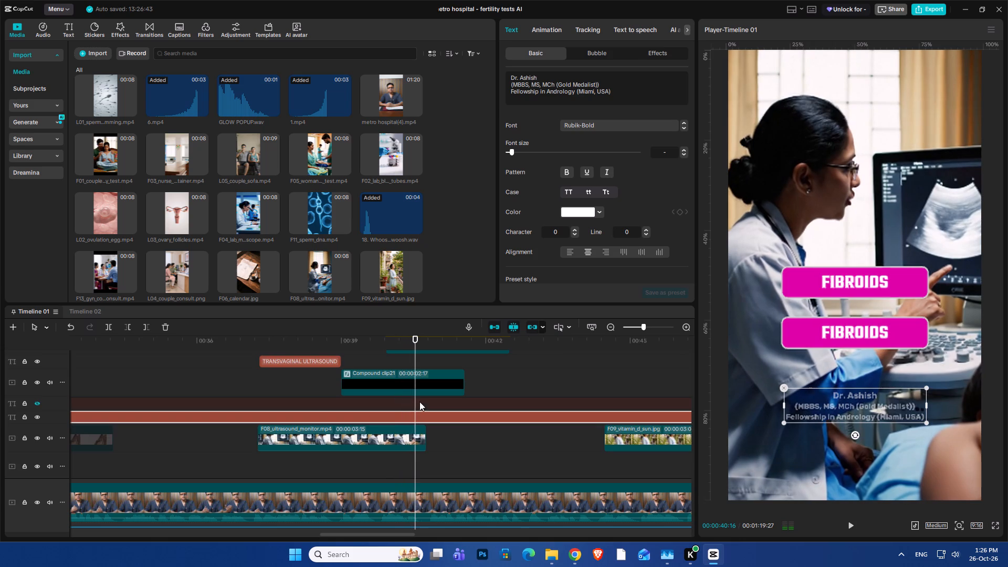
Examine the caption tracks around 00:40:16 and inspect the disabled CYSTS caption's text settings.
scroll(421, 402, up, 8)
scroll(421, 402, down, 7)
scroll(421, 402, up, 6)
scroll(421, 402, down, 9)
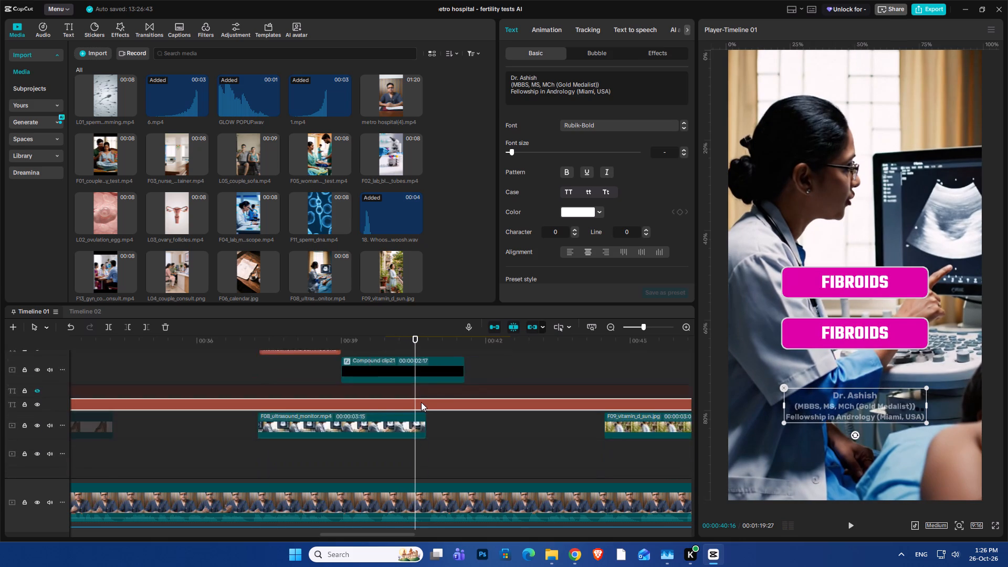
scroll(421, 402, up, 20)
scroll(421, 402, up, 20)
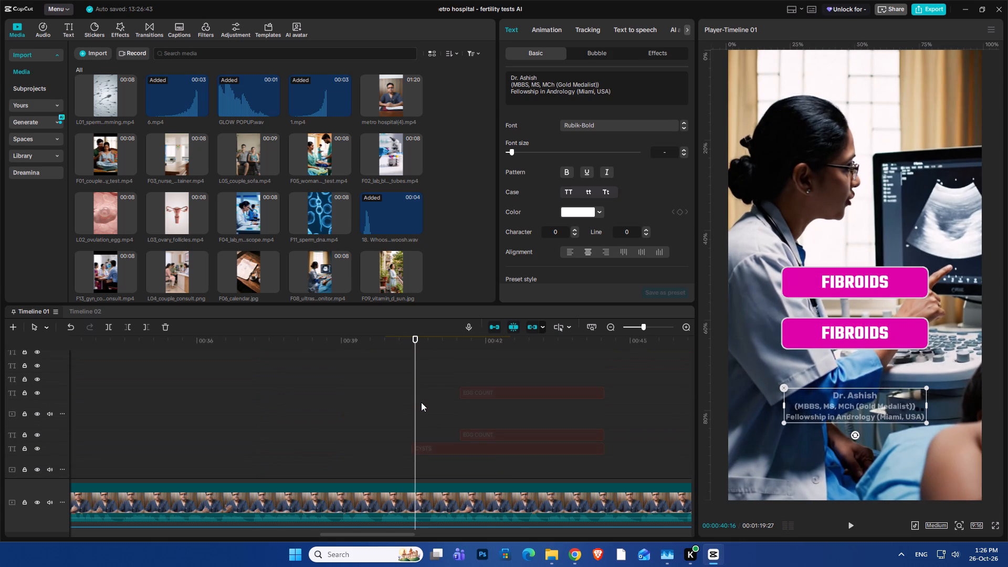
scroll(434, 454, down, 1)
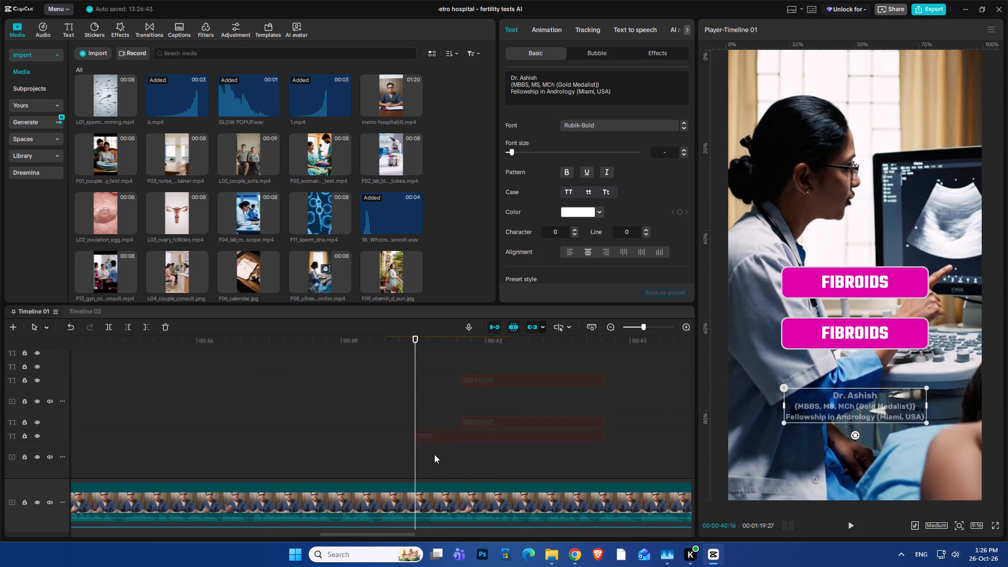
scroll(434, 454, down, 7)
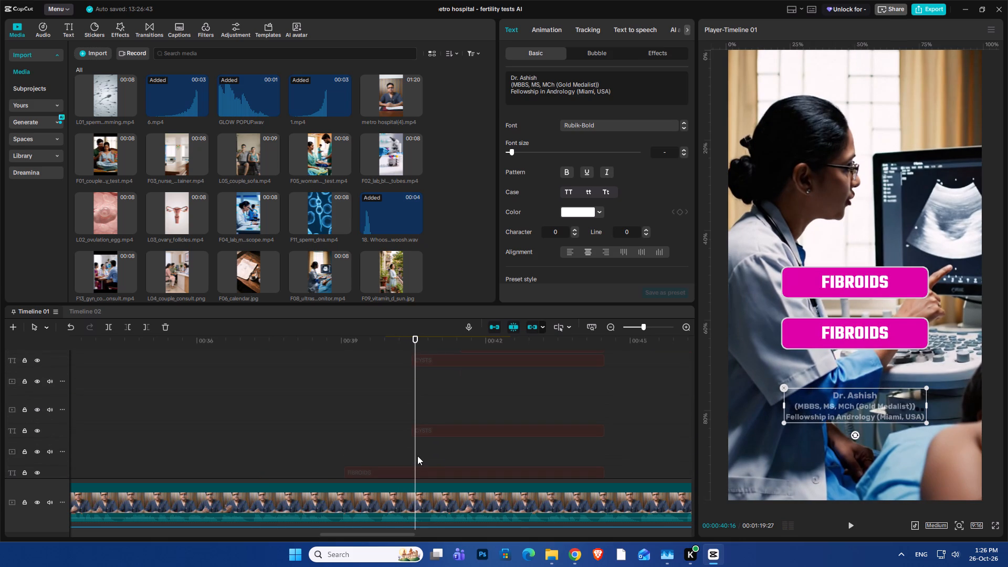
click(436, 421)
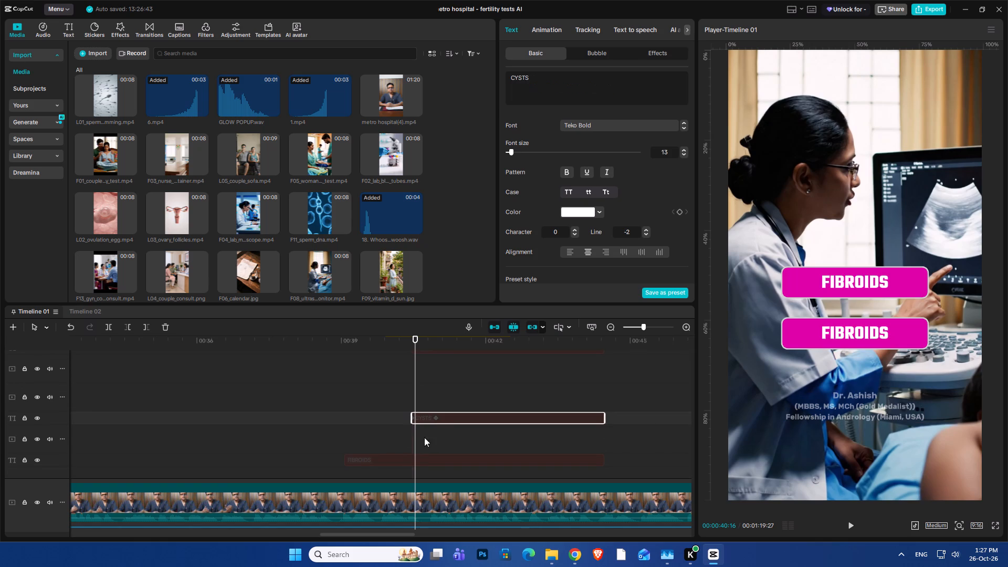
Replay the ultrasound section around 00:39 to 00:40 and examine the disabled FIBROIDS and CYSTS caption tracks against the pink captions.
click(391, 409)
key(space)
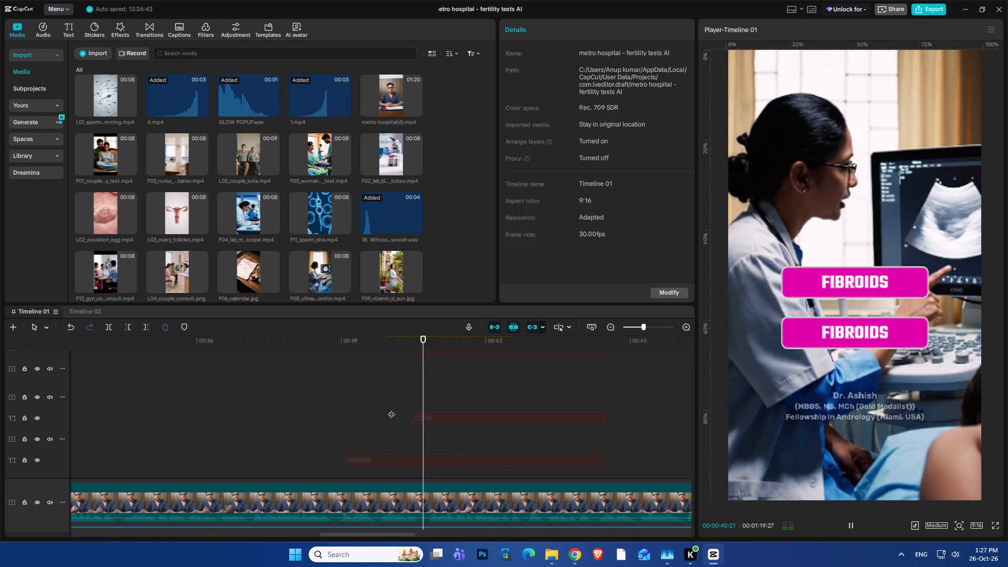
key(space)
click(375, 396)
click(348, 396)
key(space)
scroll(370, 411, down, 5)
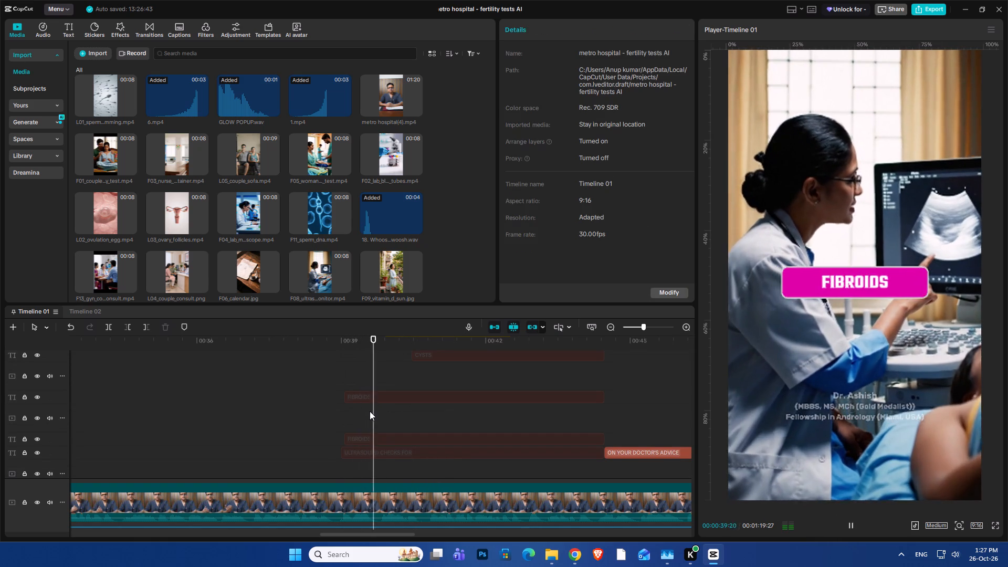
key(space)
scroll(384, 442, up, 19)
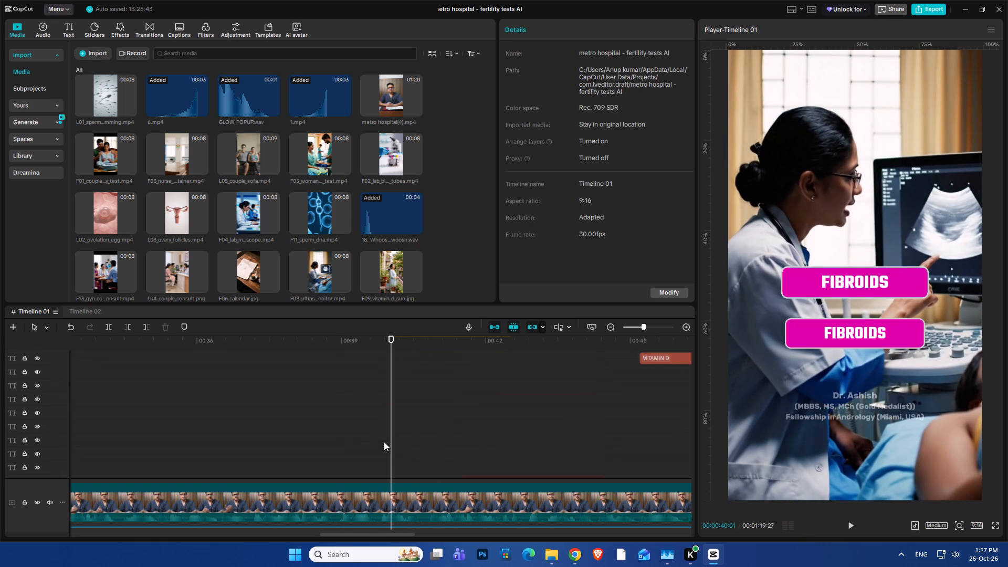
scroll(384, 442, up, 13)
scroll(384, 442, down, 20)
scroll(384, 442, down, 12)
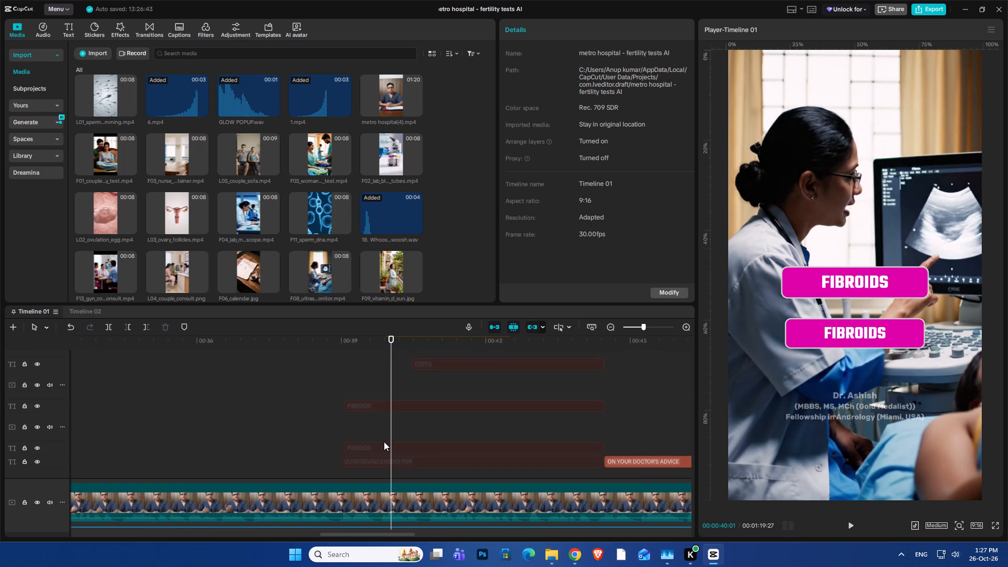
scroll(384, 442, up, 3)
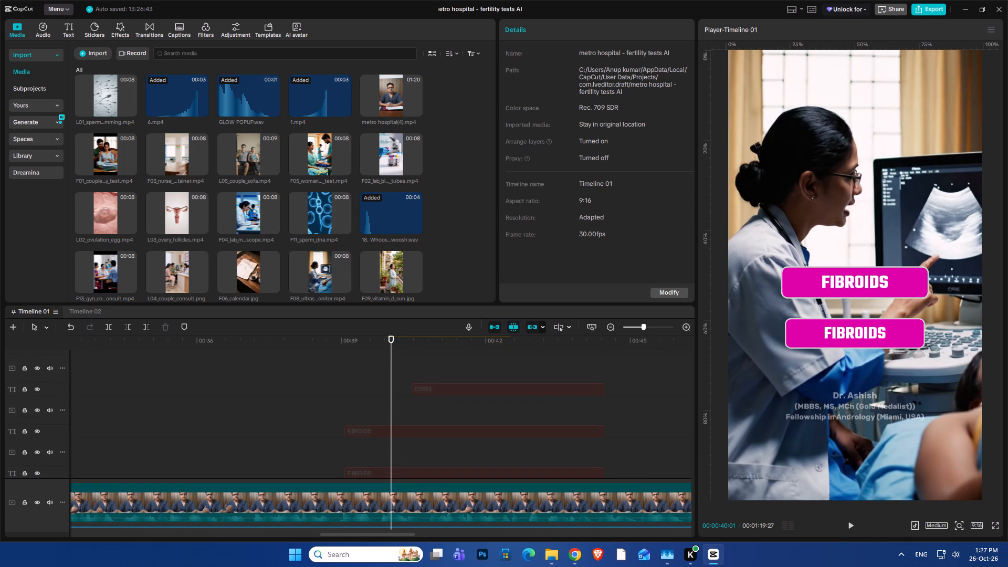
Switch to Chrome and search Google for "obesity cysts" using the suggested query.
click(577, 554)
click(235, 90)
key(ctrl+a)
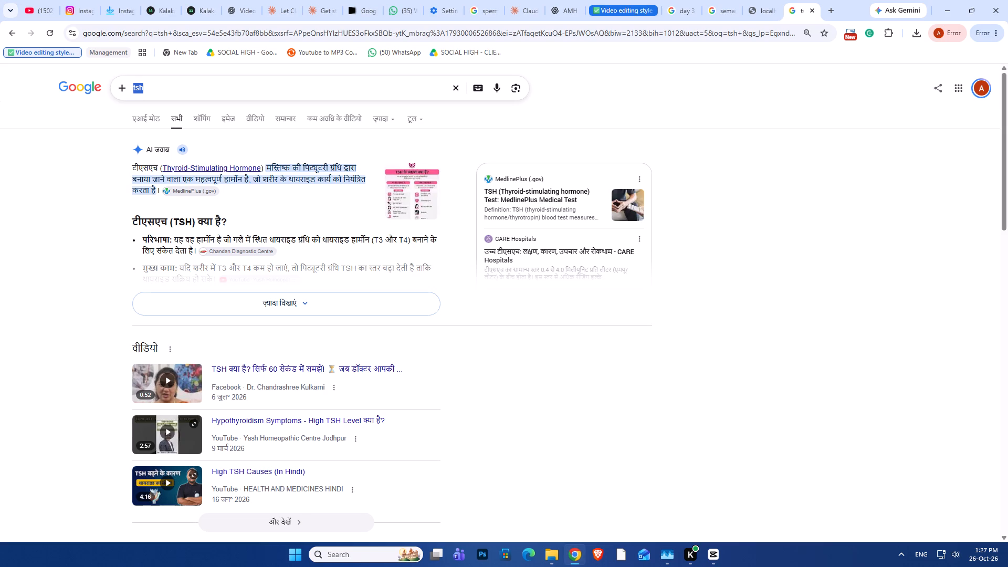
text(ES)
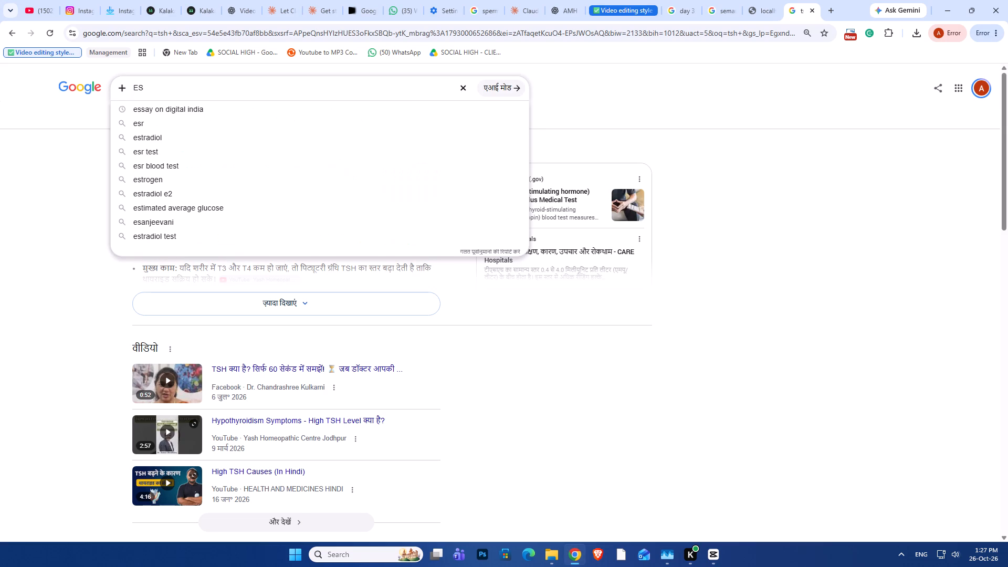
text(RI)
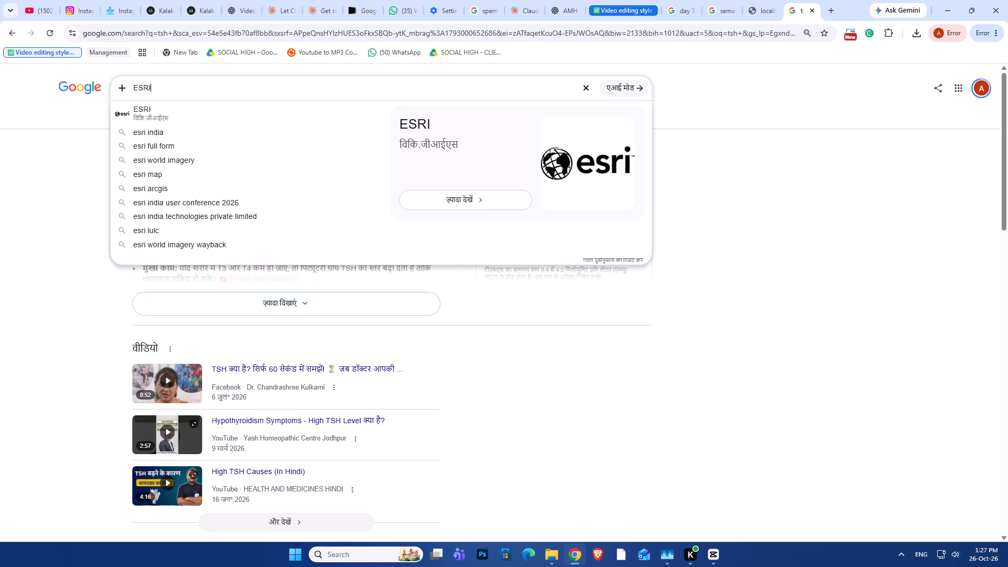
key(BackSpace)
key(BackSpace)
key(BackSpace)
key(BackSpace)
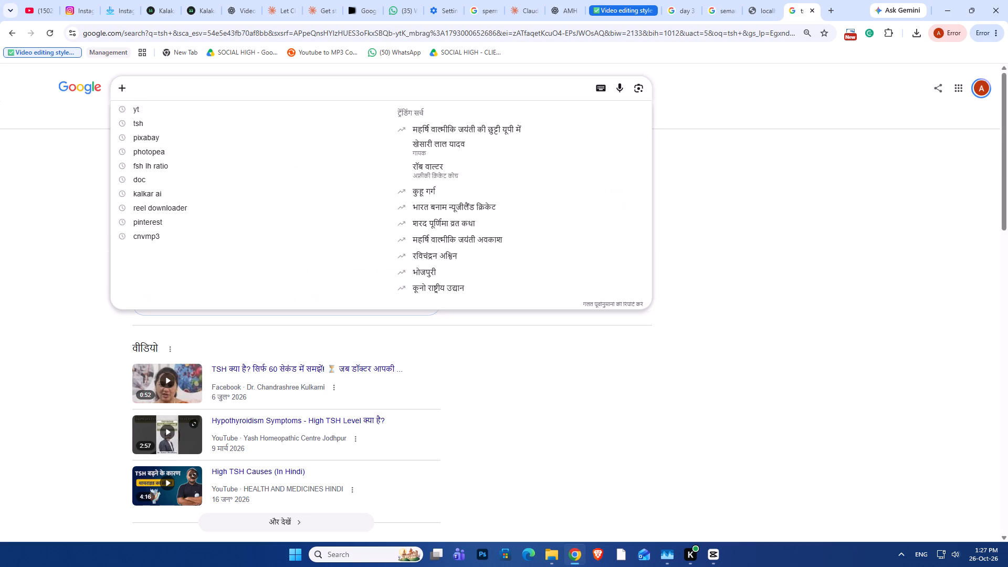
key(b)
key(BackSpace)
text(OBER)
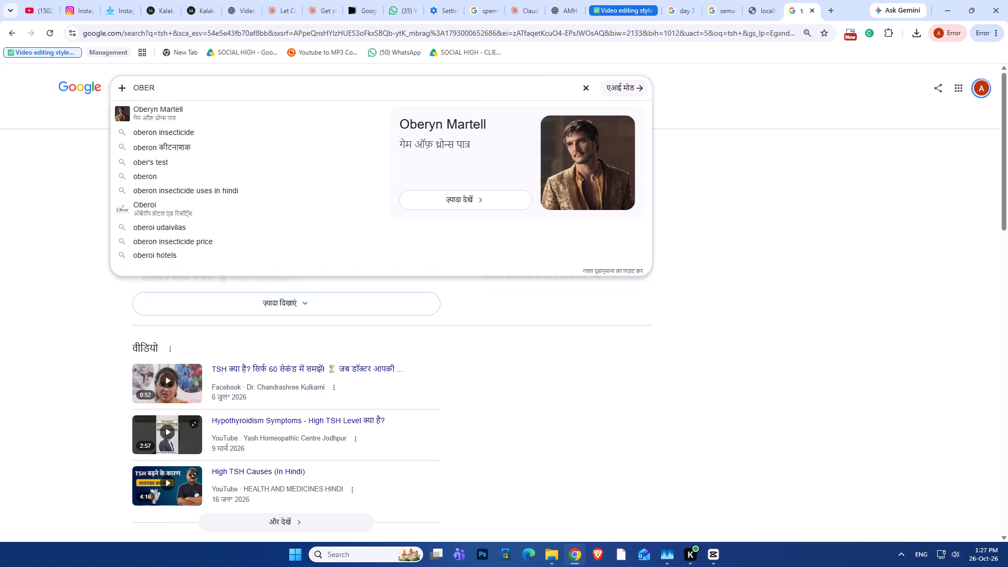
text(IS)
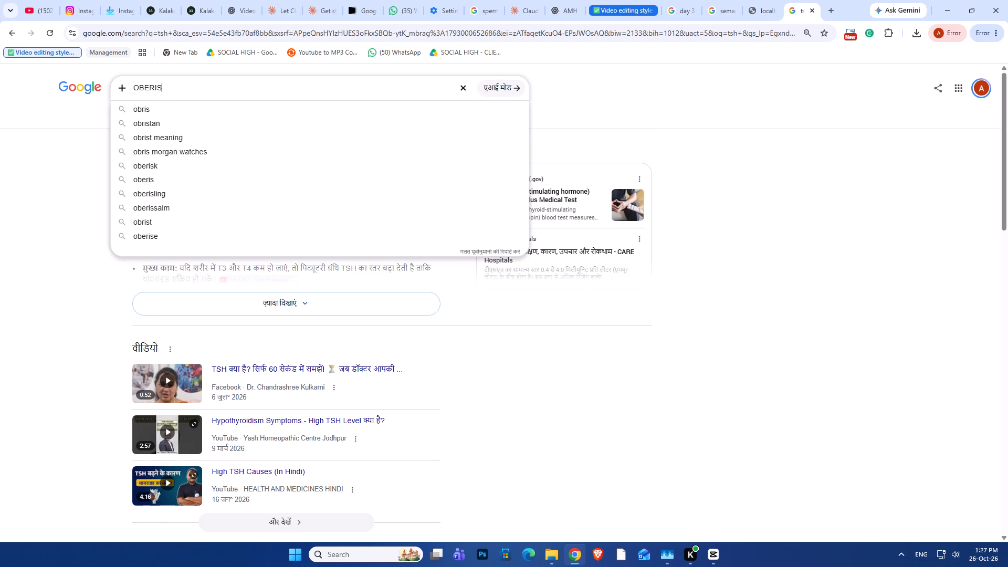
text(NTSI CY)
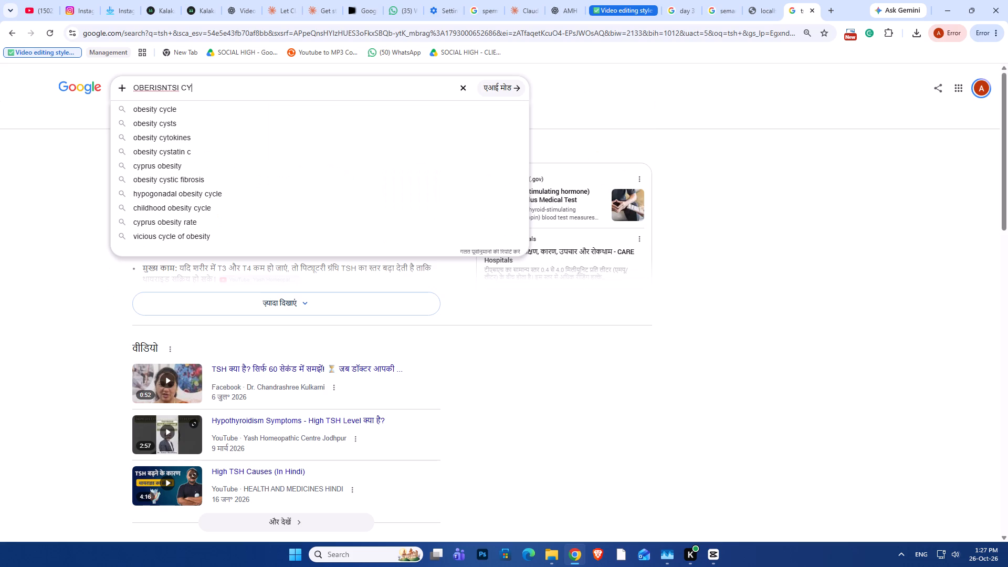
key(e)
key(BackSpace)
click(146, 123)
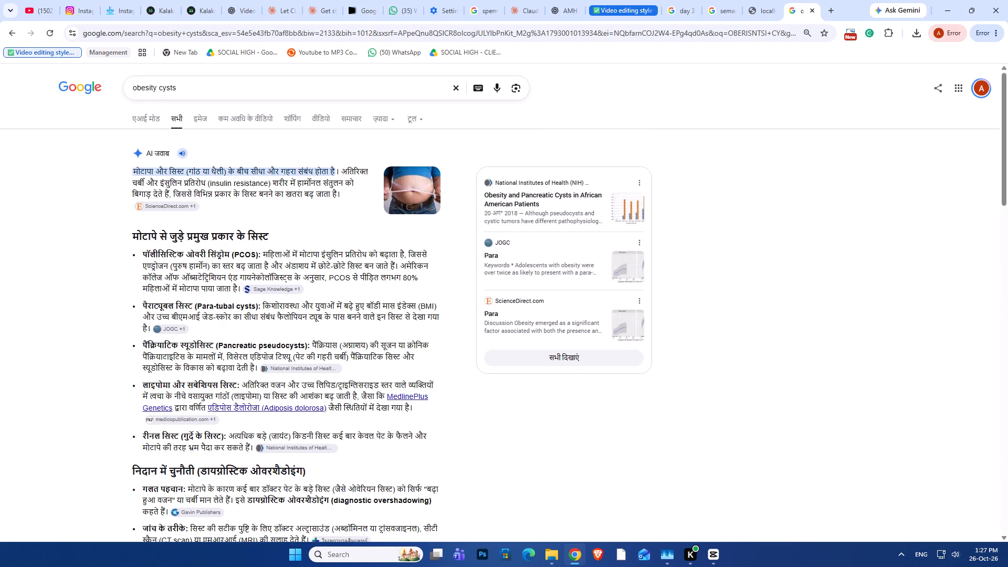
Look through the obesity cysts search page, from the AI overview down to the web results and related questions.
drag(203, 91, 126, 90)
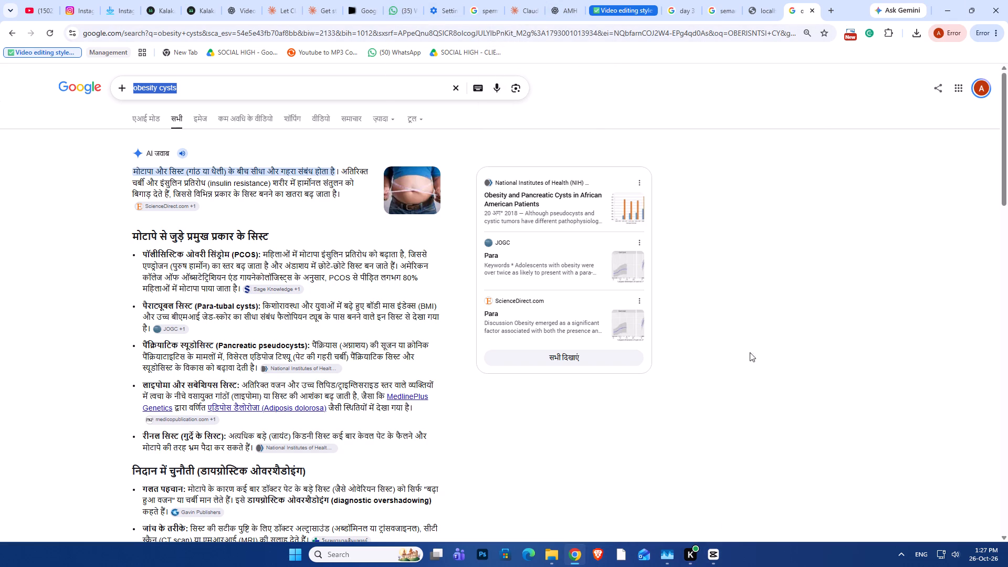
scroll(373, 423, down, 5)
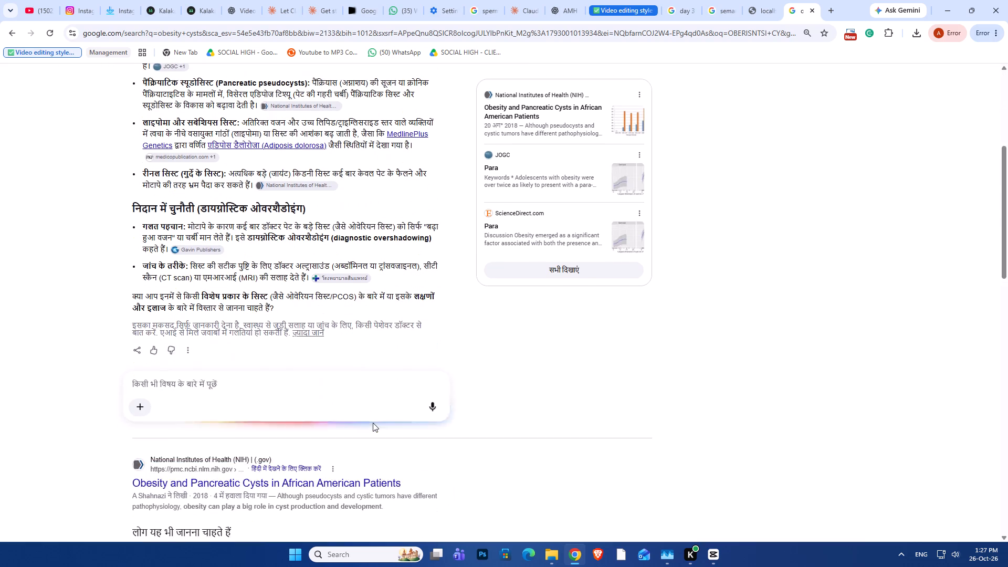
scroll(373, 423, down, 3)
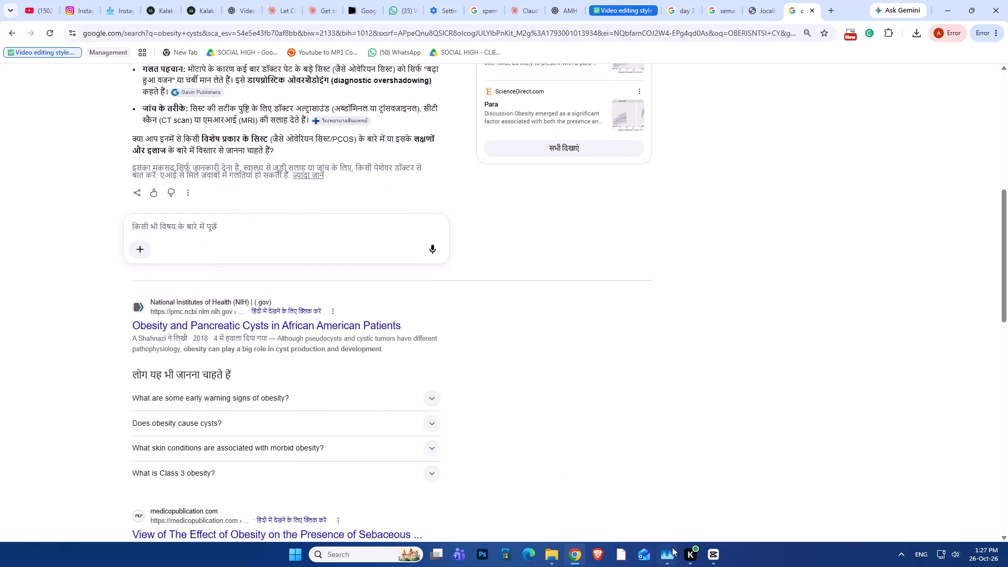